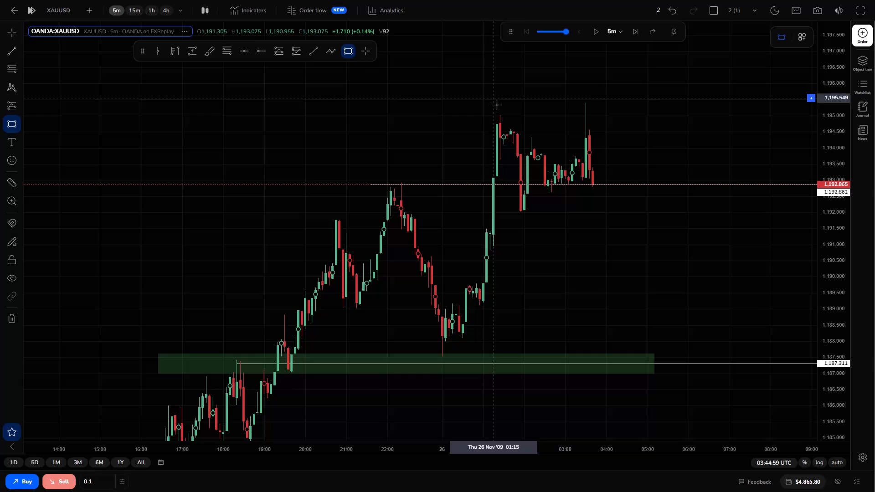
Draw a rectangle zone over the highs from about 1,195.31 down to 1,194.87, starting at 01:20 and extending beyond the latest candle.
{"action": "left_click_drag", "start_coordinate": [498, 106], "coordinate": [503, 123]}
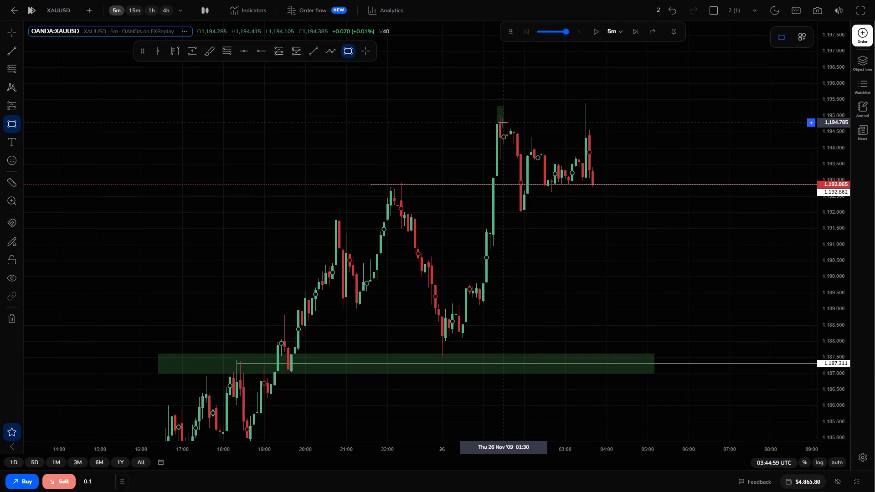
{"action": "left_click_drag", "start_coordinate": [503, 123], "coordinate": [655, 120]}
{"action": "left_click", "coordinate": [655, 120]}
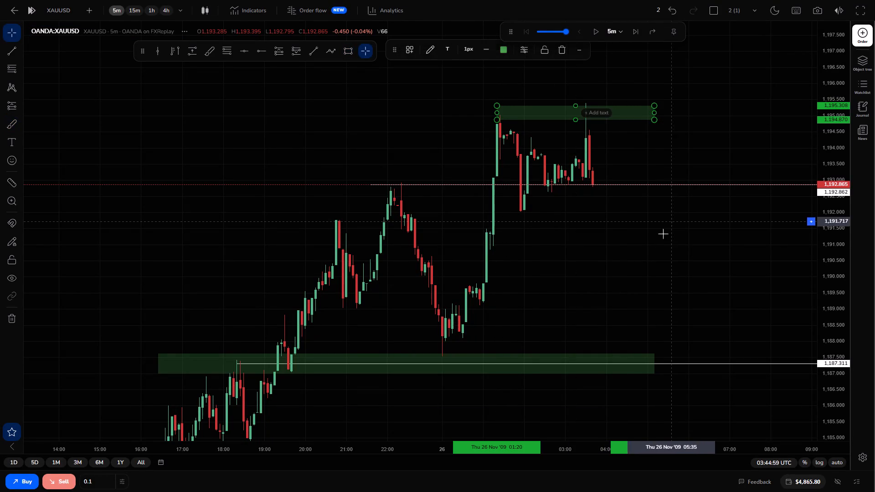
{"action": "left_click", "coordinate": [661, 235]}
Draw a second rectangle zone under the recent lows, from about 1,192.64 down to 1,192.15, starting near 02:25 and ending past 05:30.
{"action": "left_click_drag", "start_coordinate": [661, 235], "coordinate": [654, 178]}
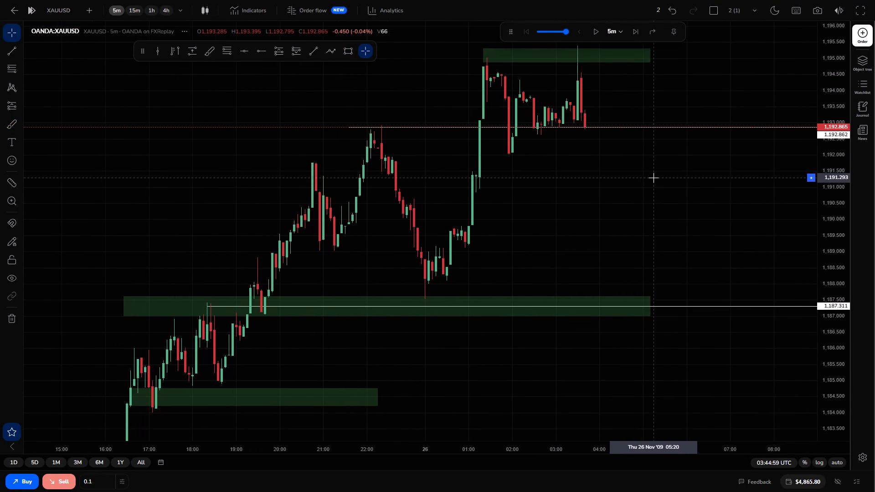
{"action": "left_click", "coordinate": [343, 52]}
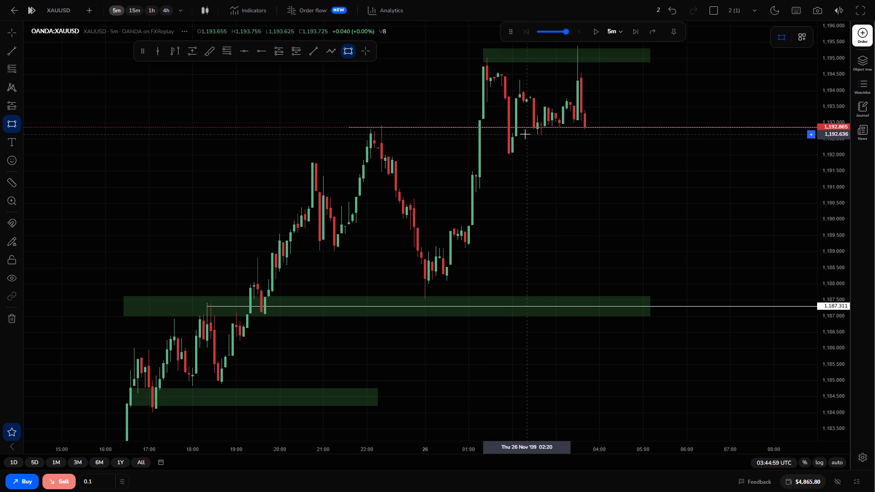
{"action": "left_click_drag", "start_coordinate": [530, 134], "coordinate": [668, 151]}
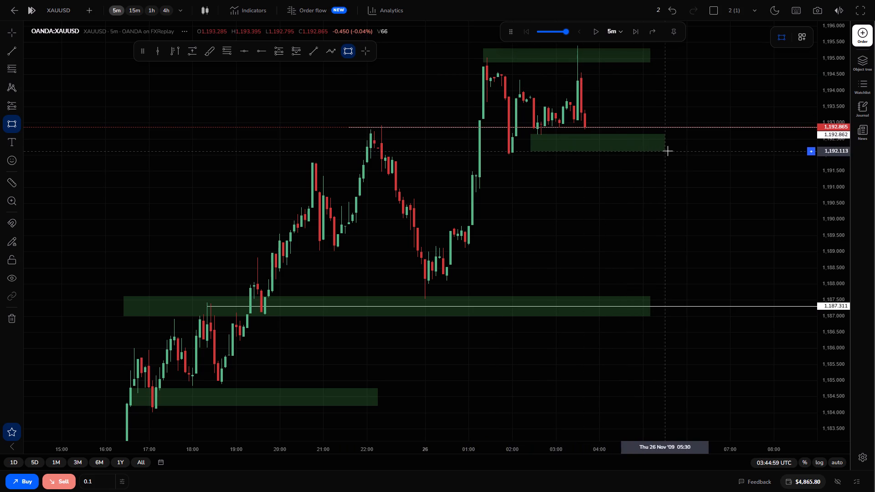
{"action": "left_click_drag", "start_coordinate": [668, 151], "coordinate": [673, 150]}
{"action": "left_click", "coordinate": [673, 150]}
{"action": "left_click", "coordinate": [665, 207]}
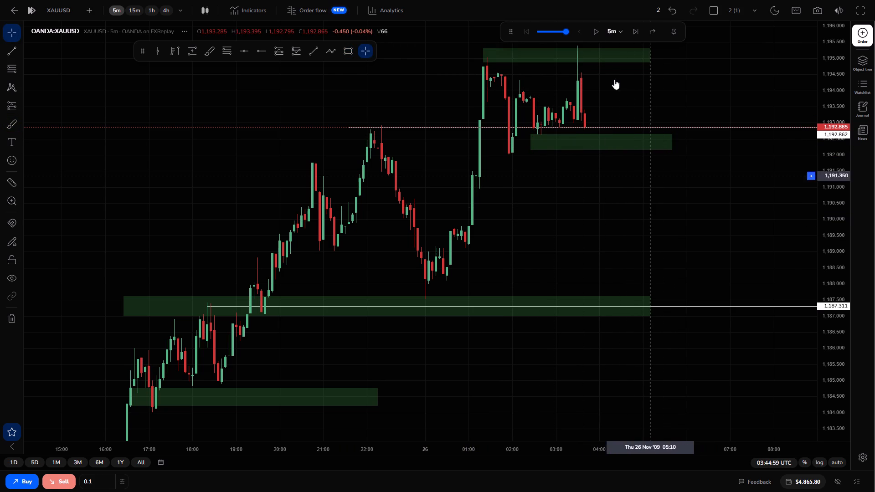
Advance the replay candle by candle on the 5-minute chart to 05:24:59 UTC.
{"action": "triple_click", "coordinate": [635, 35]}
{"action": "triple_click", "coordinate": [635, 35]}
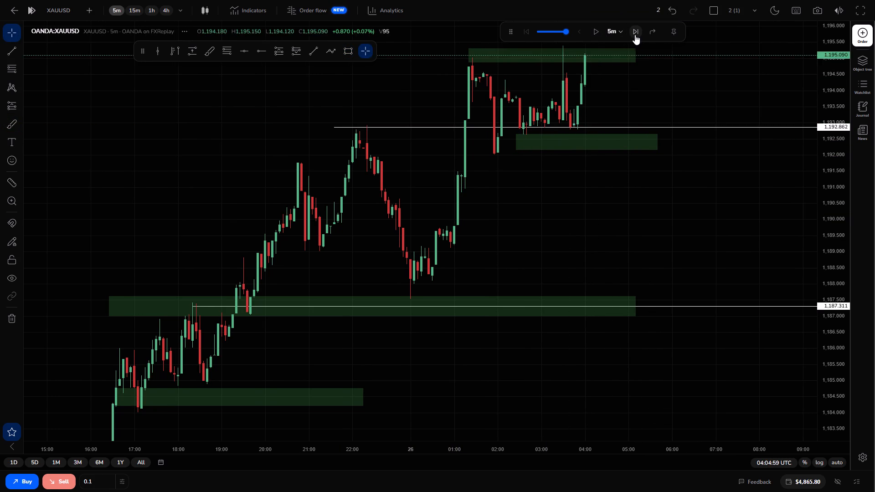
{"action": "left_click_drag", "start_coordinate": [659, 94], "coordinate": [664, 154]}
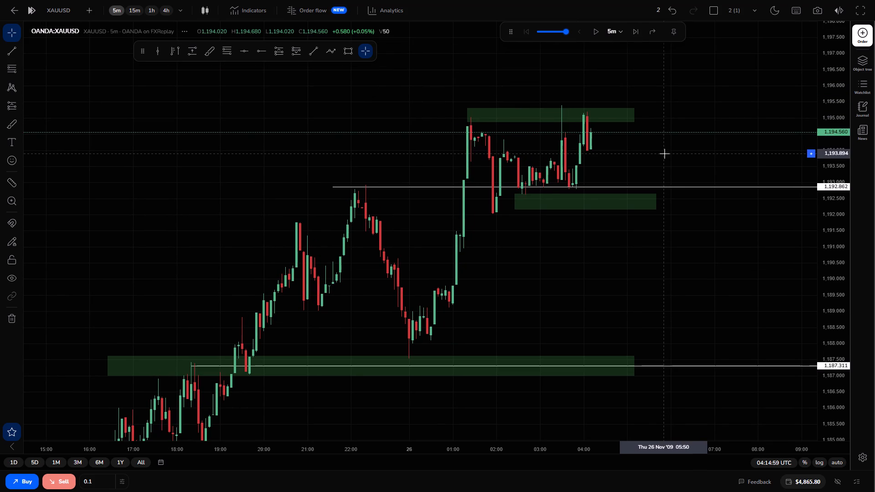
{"action": "triple_click", "coordinate": [636, 34]}
{"action": "triple_click", "coordinate": [636, 34]}
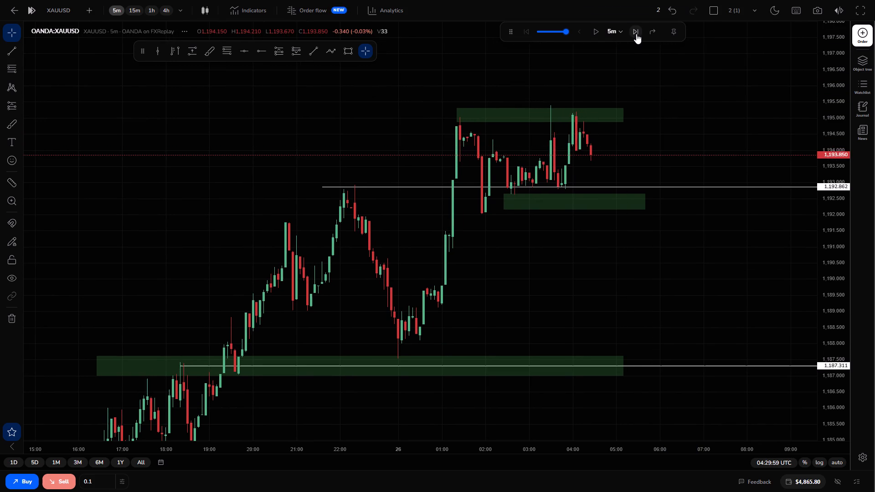
{"action": "triple_click", "coordinate": [636, 34]}
{"action": "triple_click", "coordinate": [636, 34]}
{"action": "double_click", "coordinate": [636, 34]}
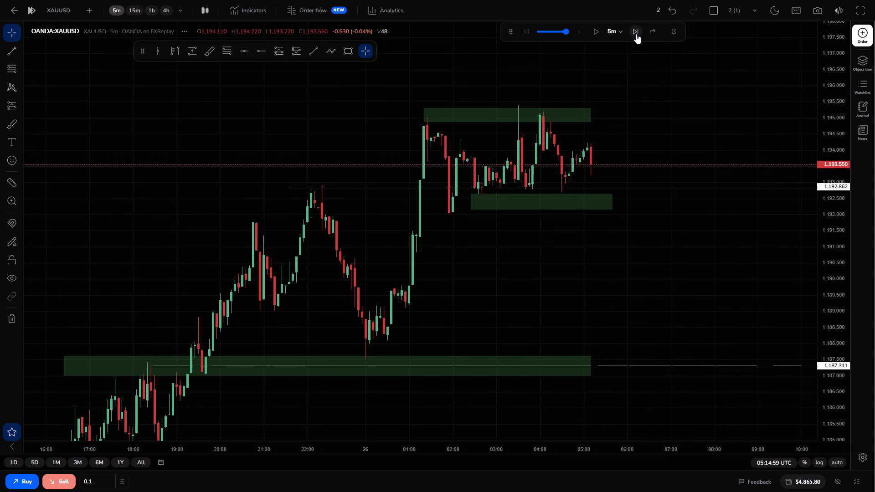
Extend the end of the upper rectangle zone near 1,195 to about 07:40.
{"action": "left_click_drag", "start_coordinate": [822, 198], "coordinate": [797, 108]}
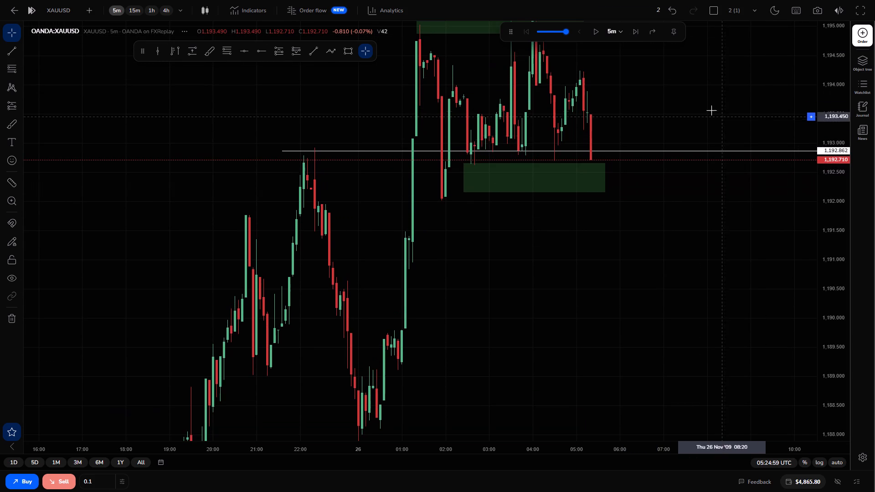
{"action": "left_click_drag", "start_coordinate": [711, 110], "coordinate": [752, 185]}
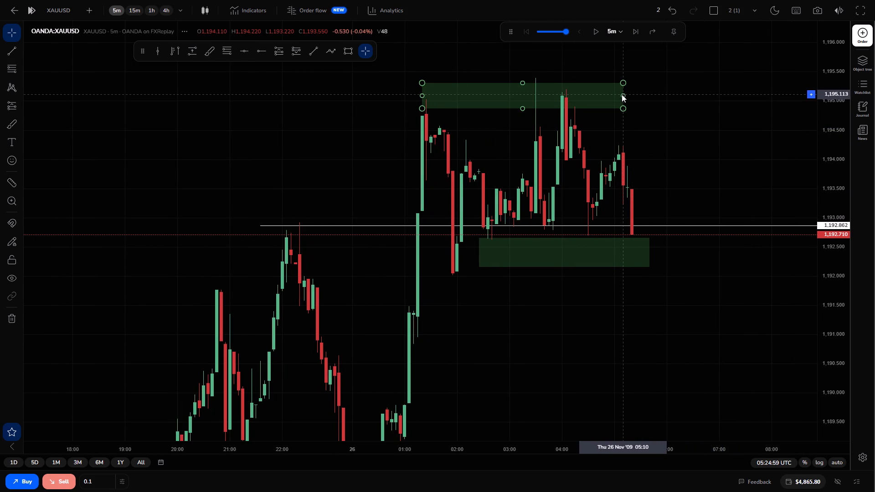
{"action": "left_click_drag", "start_coordinate": [622, 94], "coordinate": [753, 101]}
Advance the replay by three 5-minute candles to 05:39:59 UTC.
{"action": "left_click_drag", "start_coordinate": [747, 270], "coordinate": [731, 184]}
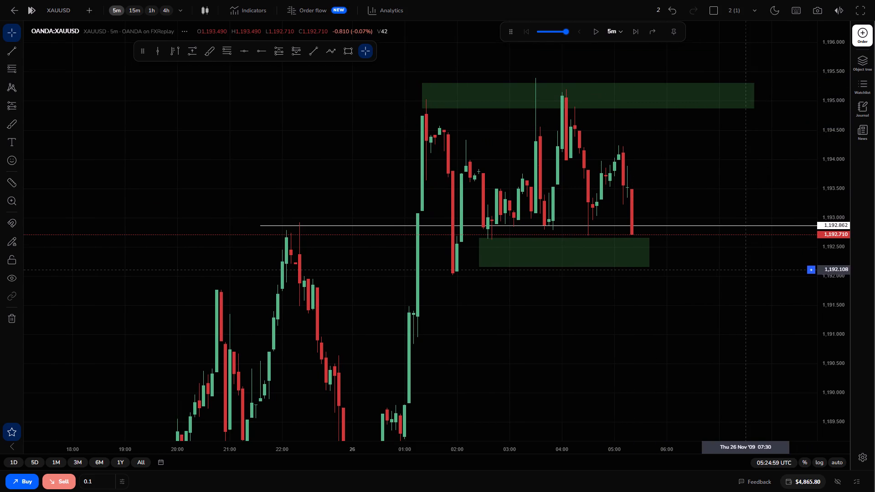
{"action": "left_click_drag", "start_coordinate": [731, 184], "coordinate": [721, 248]}
{"action": "triple_click", "coordinate": [634, 28]}
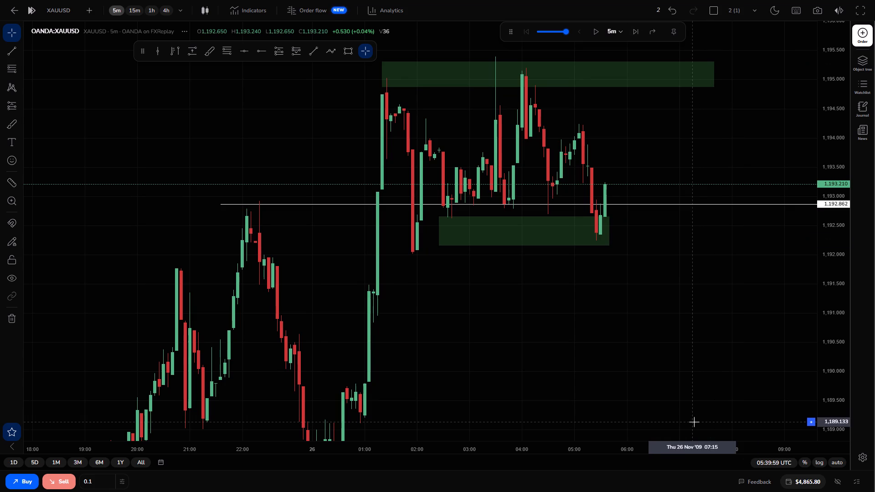
Switch the chart to the 15-minute timeframe and advance the replay in 5-minute steps to 05:49:59 UTC.
{"action": "left_click_drag", "start_coordinate": [694, 422], "coordinate": [719, 329]}
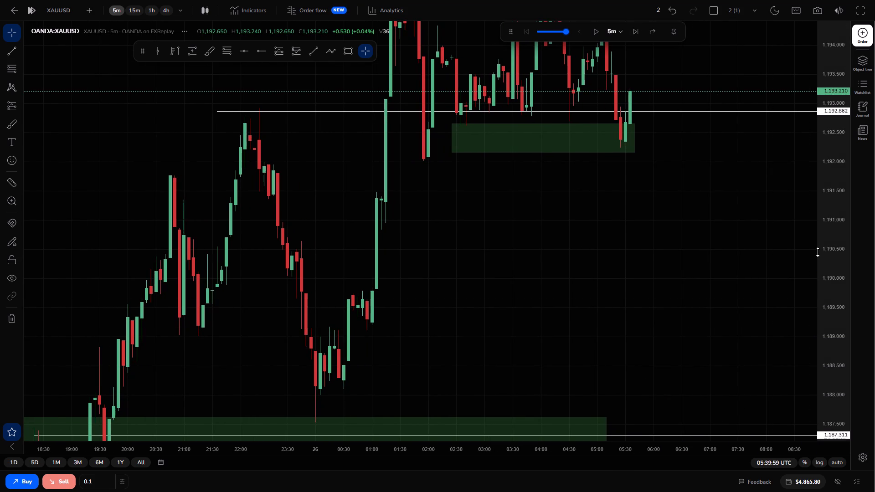
{"action": "left_click_drag", "start_coordinate": [818, 252], "coordinate": [834, 312]}
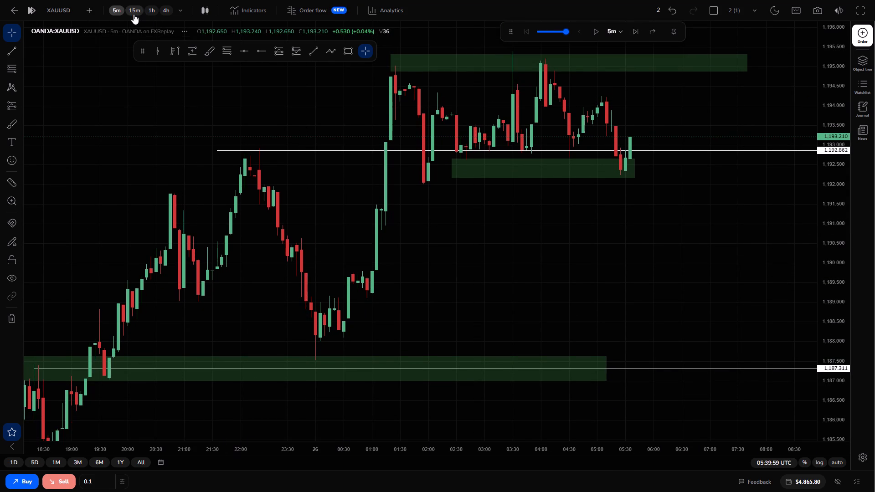
{"action": "left_click", "coordinate": [133, 15]}
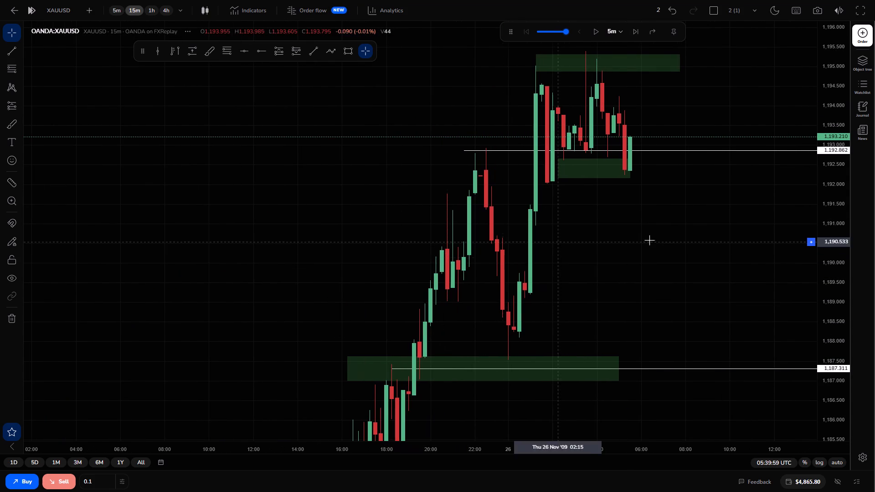
{"action": "left_click", "coordinate": [616, 29]}
{"action": "left_click", "coordinate": [616, 29]}
{"action": "left_click", "coordinate": [631, 32]}
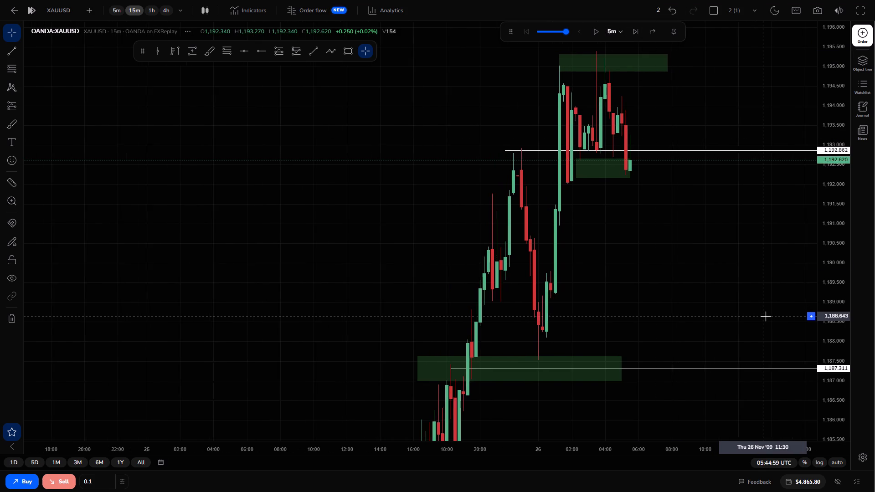
{"action": "left_click", "coordinate": [635, 35]}
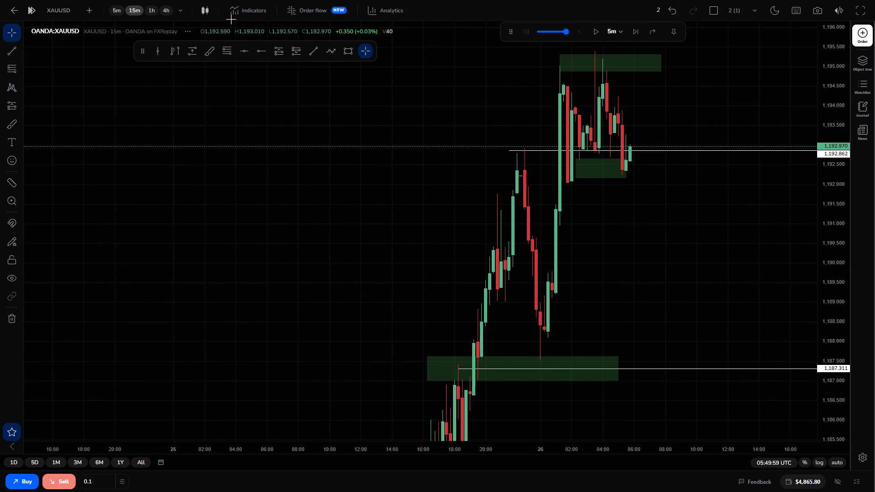
Return the chart to the 5-minute timeframe and advance the replay to 06:59:59 UTC.
{"action": "left_click", "coordinate": [116, 11]}
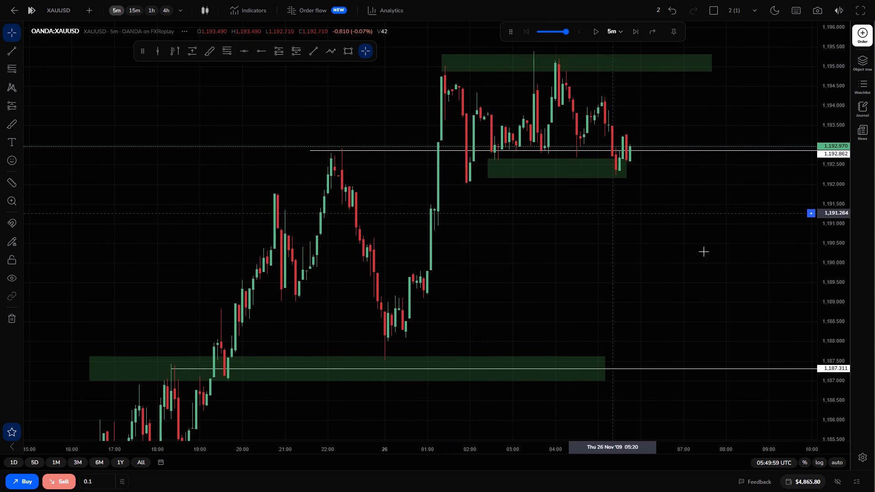
{"action": "left_click", "coordinate": [856, 255]}
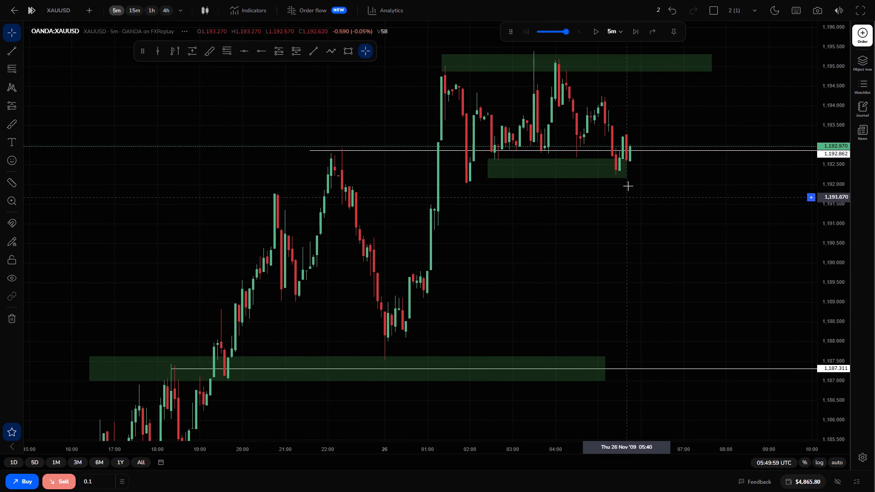
{"action": "triple_click", "coordinate": [633, 31]}
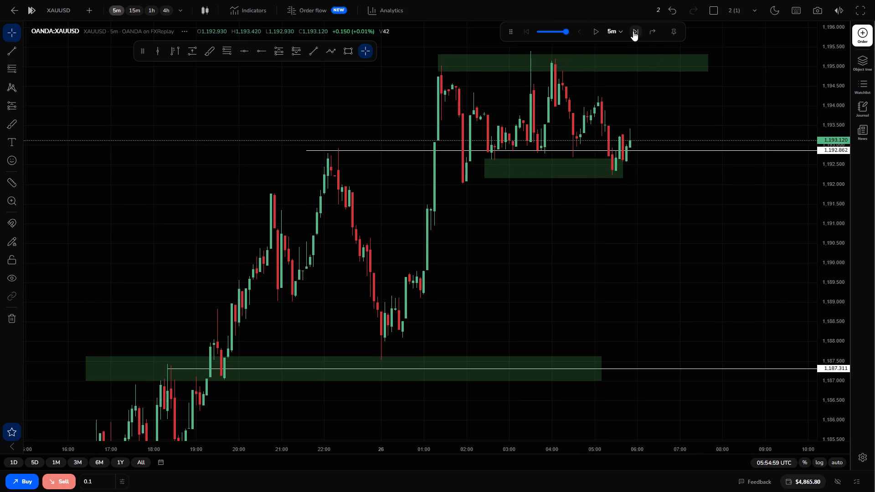
{"action": "triple_click", "coordinate": [633, 31]}
{"action": "triple_click", "coordinate": [633, 31]}
{"action": "triple_click", "coordinate": [633, 31]}
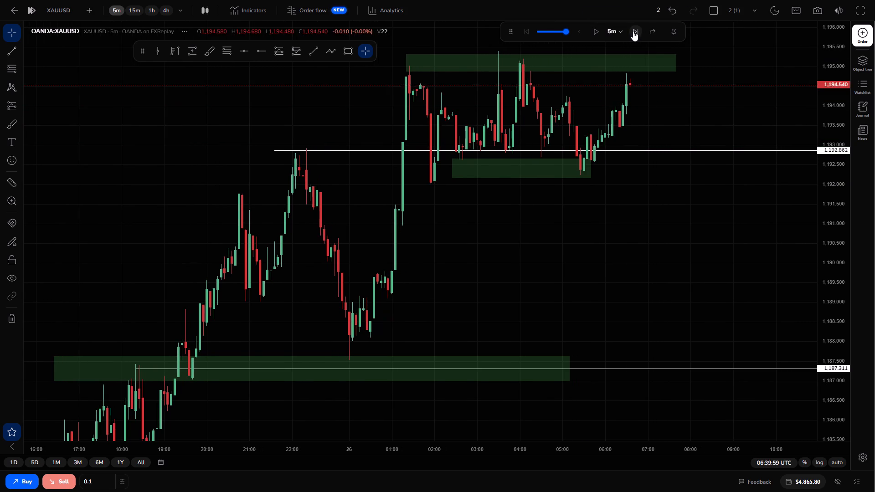
{"action": "double_click", "coordinate": [633, 31]}
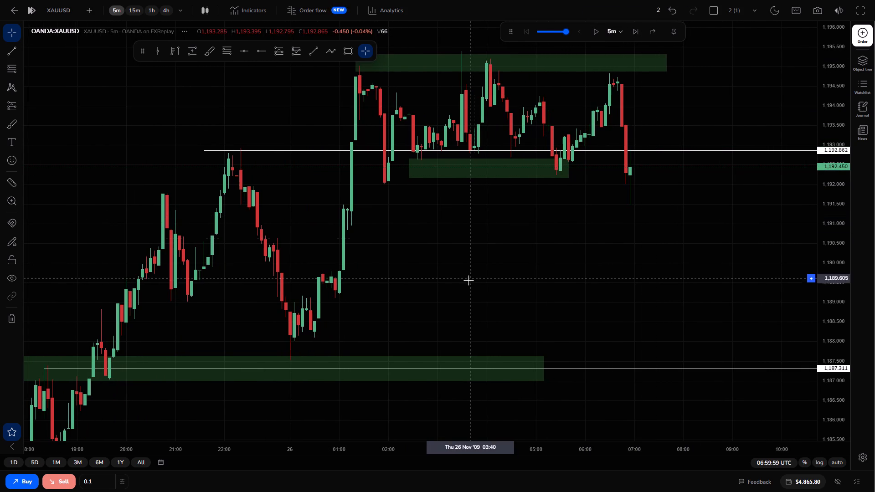
Switch the chart to the 15-minute timeframe and advance the replay in 5-minute steps to 07:24:59 UTC.
{"action": "left_click_drag", "start_coordinate": [468, 280], "coordinate": [496, 308]}
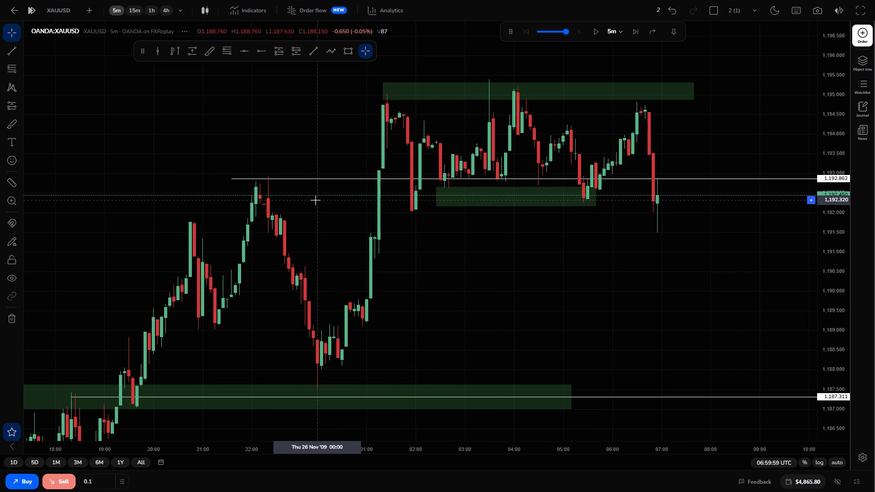
{"action": "left_click", "coordinate": [134, 11]}
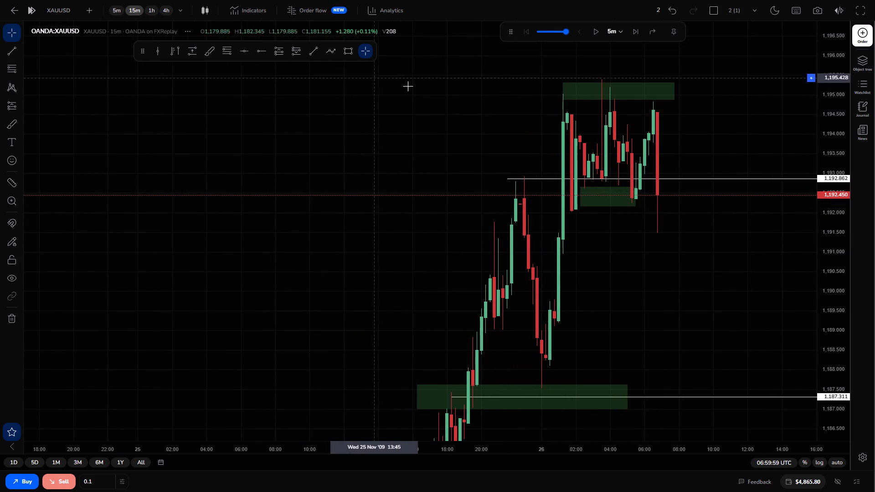
{"action": "left_click", "coordinate": [630, 27]}
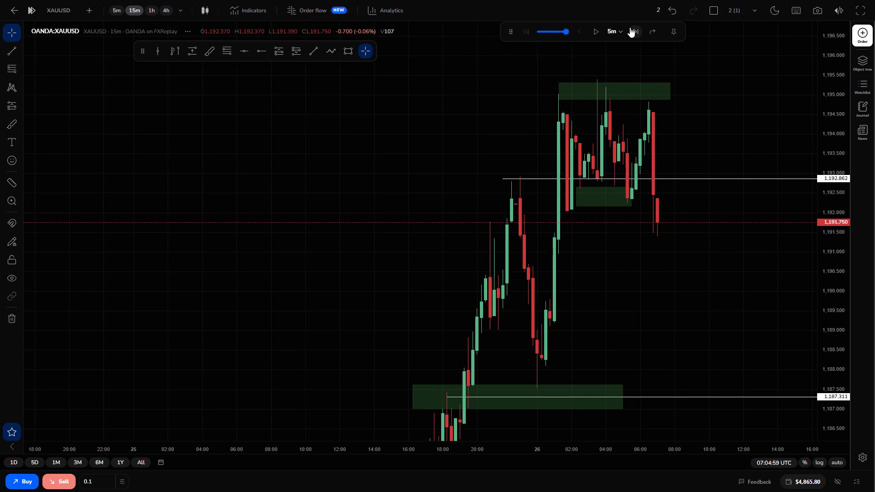
{"action": "left_click", "coordinate": [630, 27]}
{"action": "left_click_drag", "start_coordinate": [702, 298], "coordinate": [682, 224]}
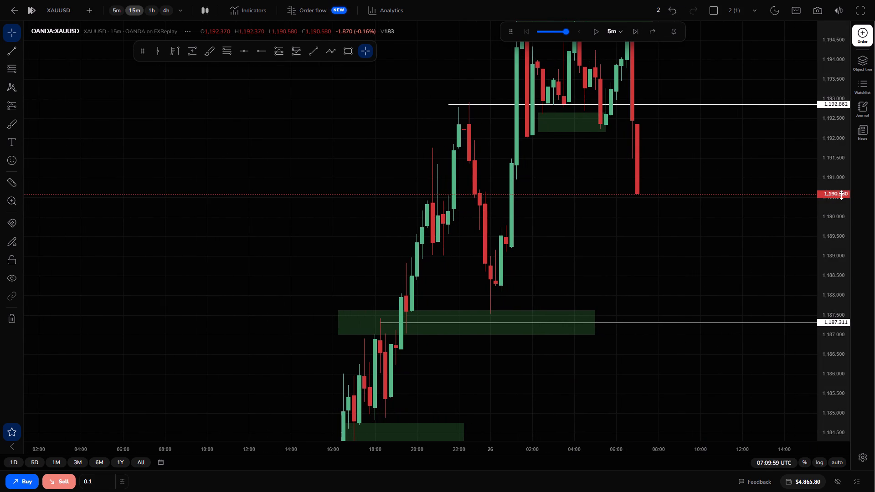
{"action": "left_click_drag", "start_coordinate": [841, 195], "coordinate": [810, 186]}
{"action": "left_click", "coordinate": [640, 36]}
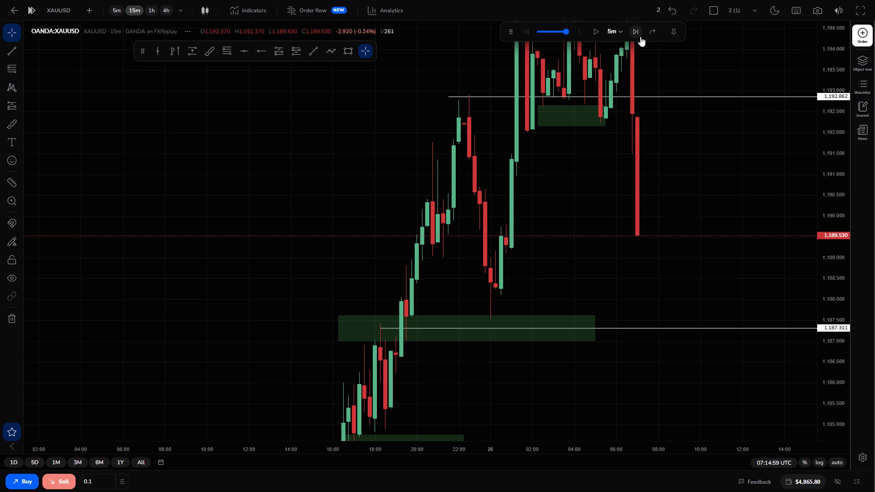
{"action": "left_click", "coordinate": [640, 36]}
{"action": "left_click", "coordinate": [640, 36]}
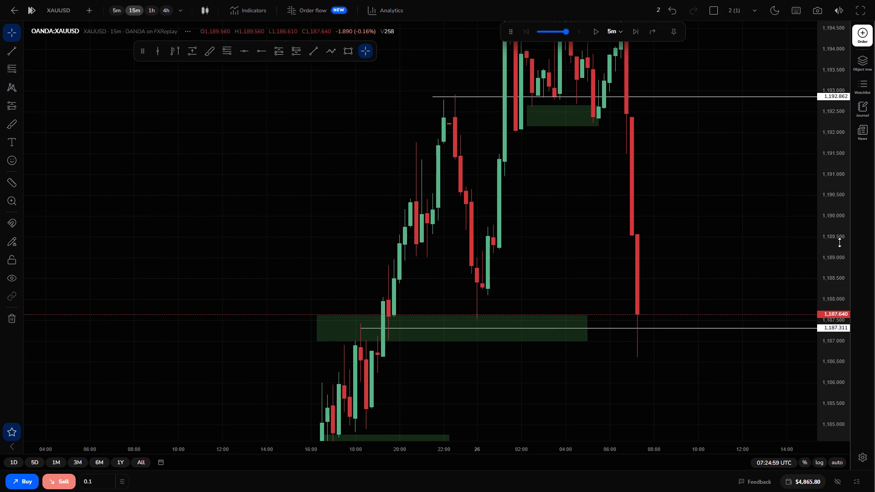
Return the chart to the 5-minute timeframe and examine the latest price move against the marked zones and levels.
{"action": "left_click_drag", "start_coordinate": [839, 242], "coordinate": [858, 427]}
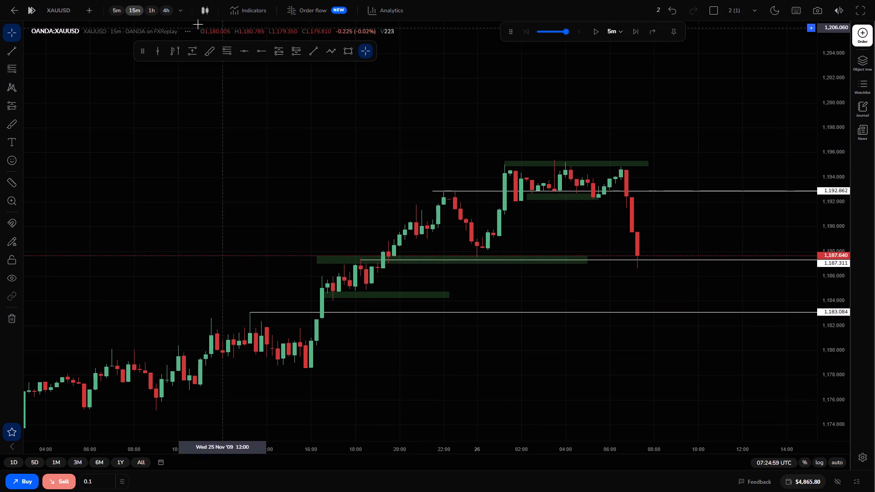
{"action": "left_click", "coordinate": [112, 11]}
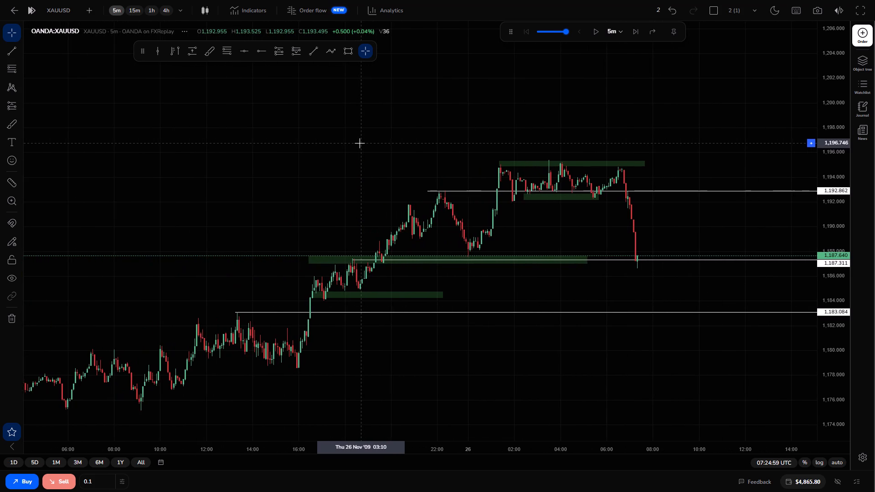
{"action": "left_click_drag", "start_coordinate": [835, 340], "coordinate": [775, 220]}
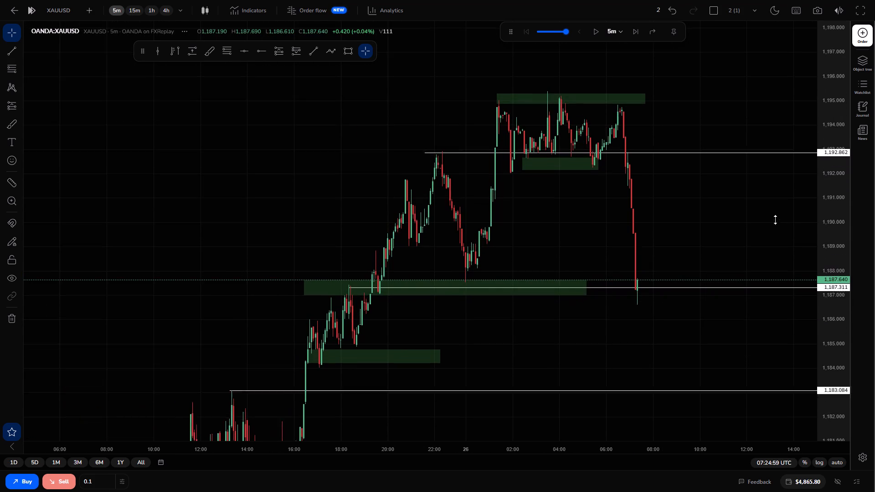
{"action": "left_click_drag", "start_coordinate": [775, 220], "coordinate": [752, 236]}
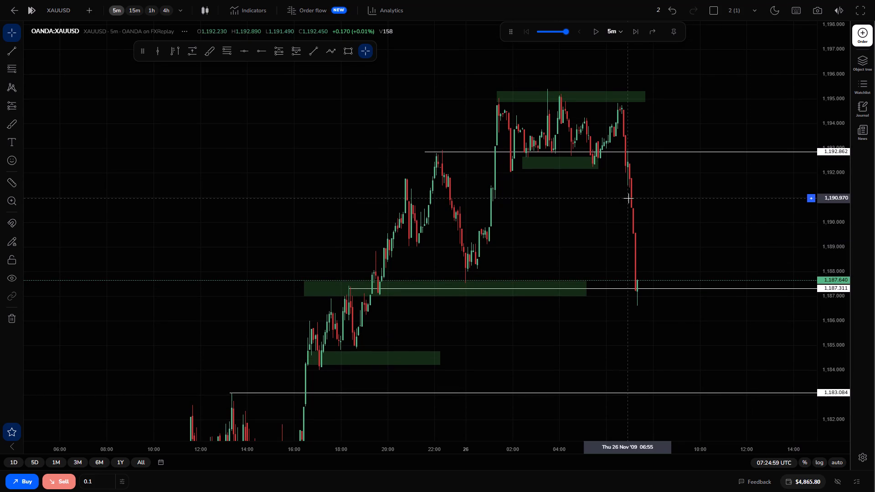
{"action": "scroll", "coordinate": [628, 198], "scroll_direction": "right", "scroll_amount": 1}
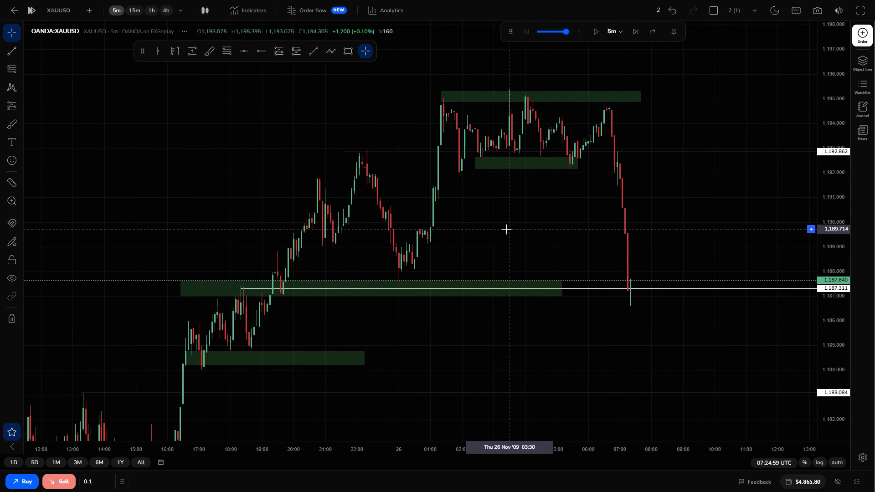
Advance the replay on the 5-minute chart in 5-minute steps to 09:04:59 UTC.
{"action": "left_click_drag", "start_coordinate": [526, 259], "coordinate": [576, 256]}
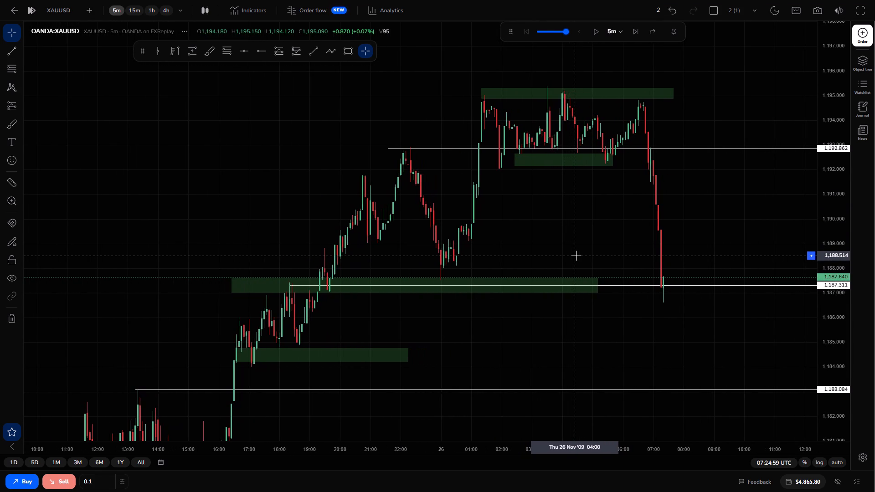
{"action": "left_click_drag", "start_coordinate": [576, 256], "coordinate": [495, 214]}
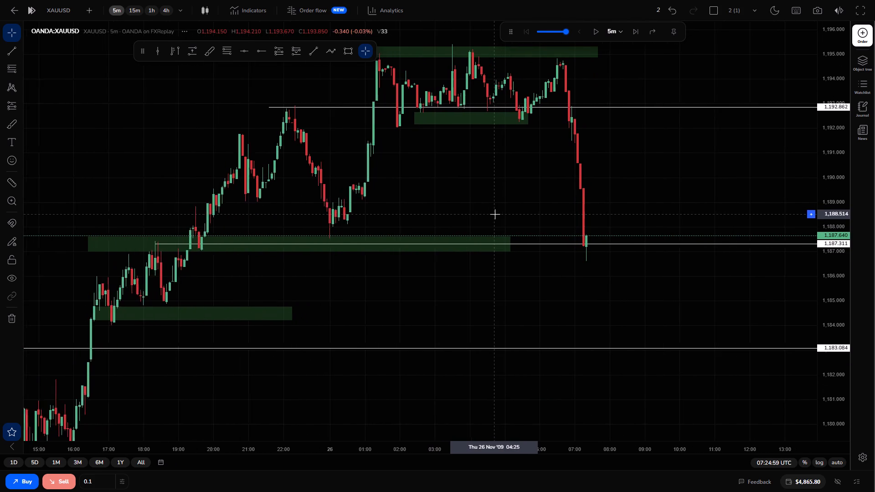
{"action": "left_click_drag", "start_coordinate": [531, 191], "coordinate": [550, 247]}
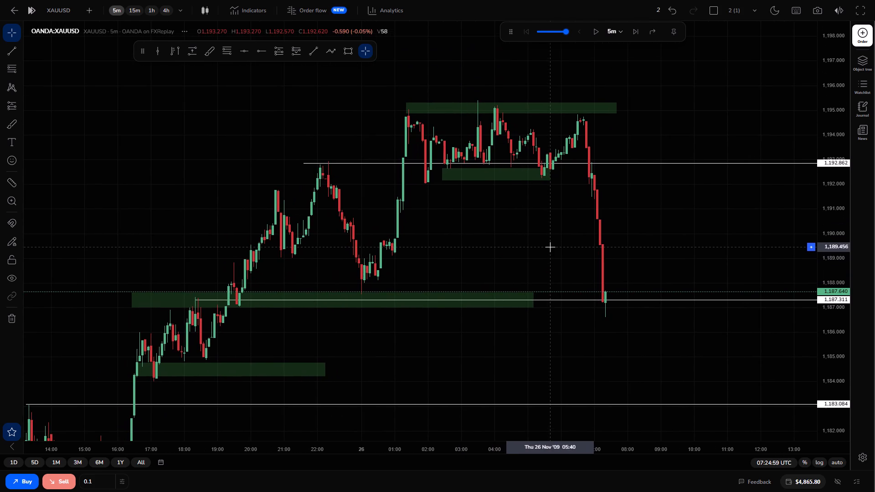
{"action": "triple_click", "coordinate": [635, 38]}
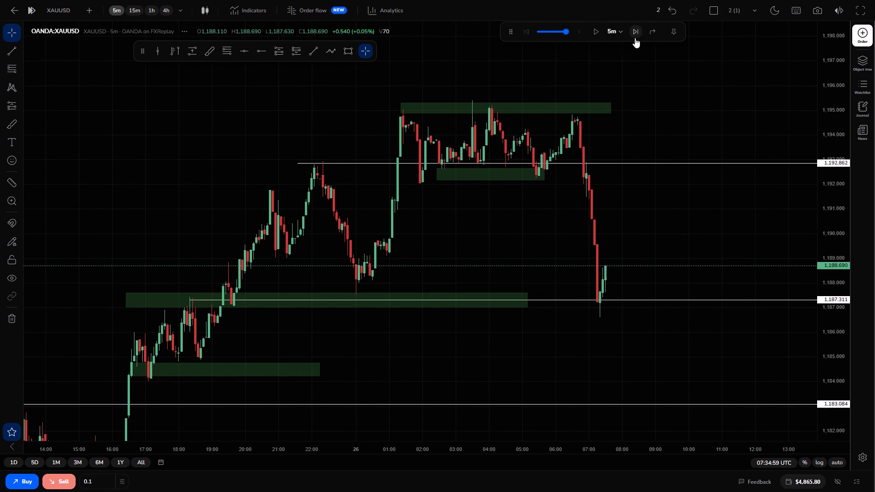
{"action": "triple_click", "coordinate": [635, 38]}
{"action": "triple_click", "coordinate": [635, 38]}
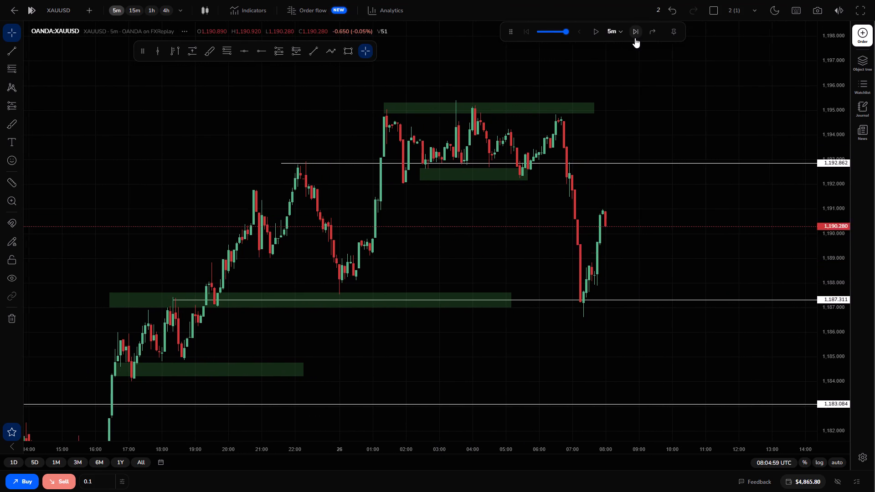
{"action": "triple_click", "coordinate": [635, 38]}
{"action": "triple_click", "coordinate": [635, 38]}
{"action": "triple_click", "coordinate": [635, 38]}
{"action": "double_click", "coordinate": [635, 38]}
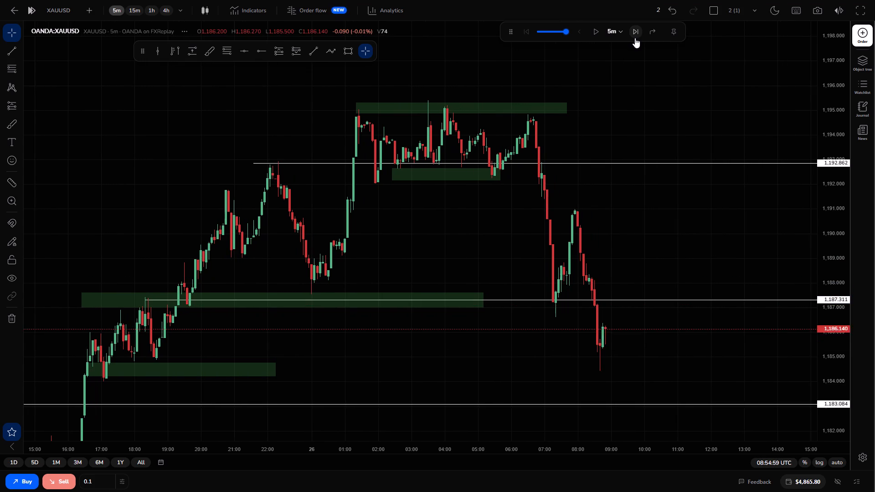
Move the horizontal ray at 1,187.311 up to 1,192.241, starting at the swing low in the zone beneath the upper range.
{"action": "left_click_drag", "start_coordinate": [634, 244], "coordinate": [589, 123]}
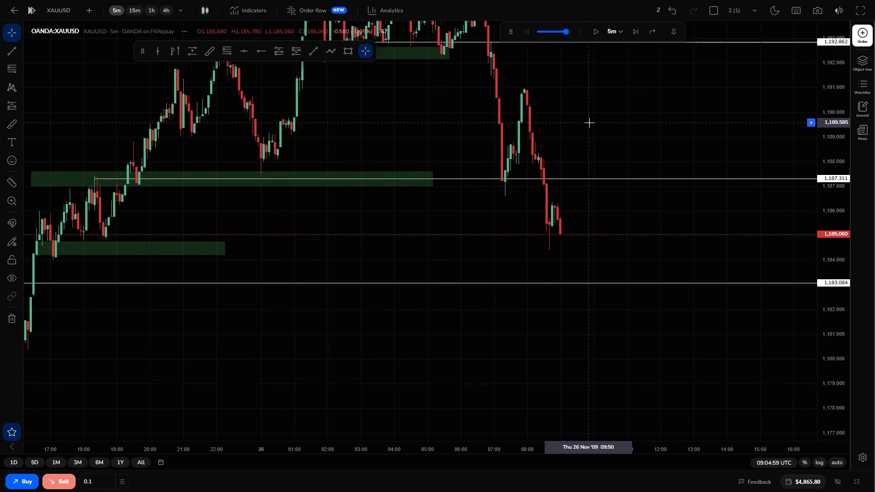
{"action": "left_click_drag", "start_coordinate": [589, 123], "coordinate": [625, 191]}
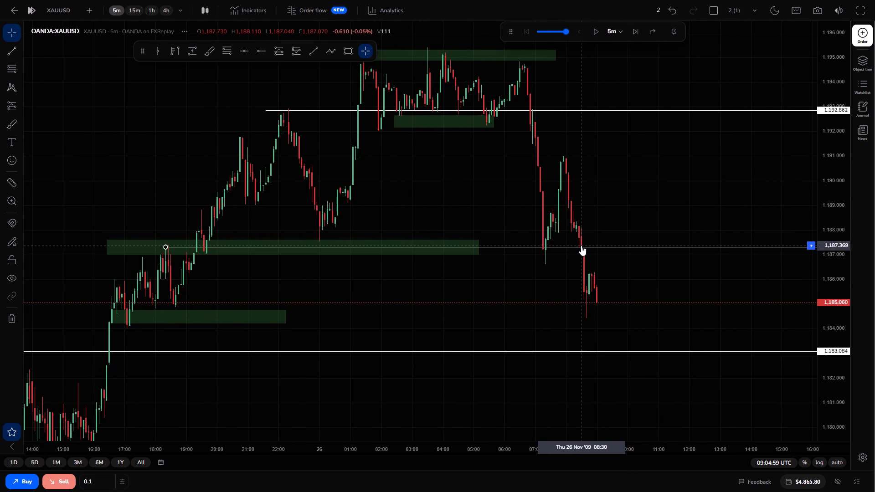
{"action": "left_click_drag", "start_coordinate": [572, 247], "coordinate": [761, 187]}
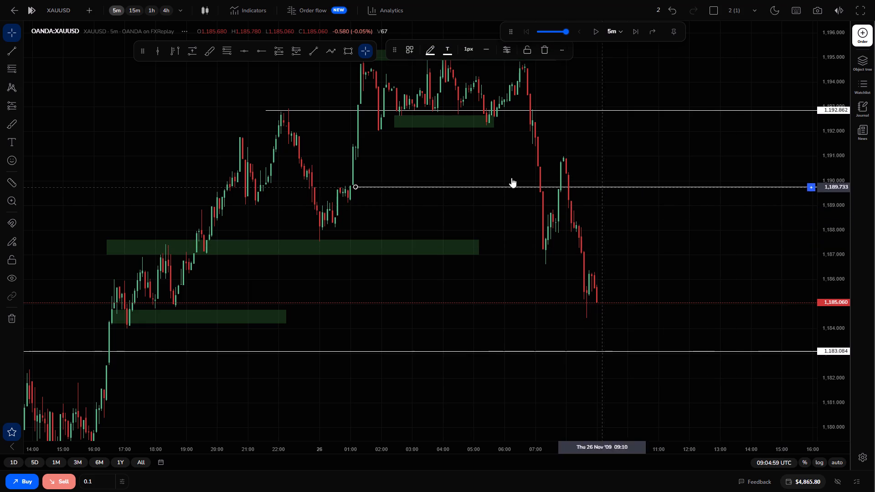
{"action": "left_click_drag", "start_coordinate": [505, 187], "coordinate": [657, 139]}
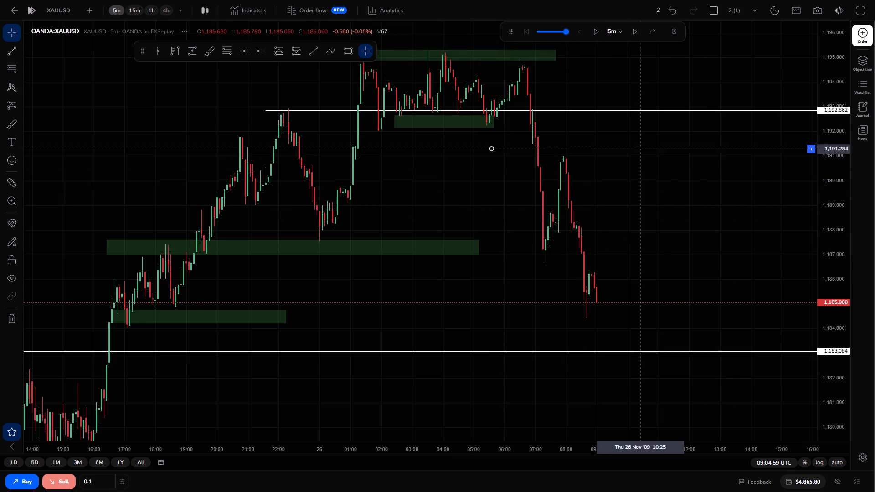
{"action": "left_click_drag", "start_coordinate": [657, 139], "coordinate": [634, 126]}
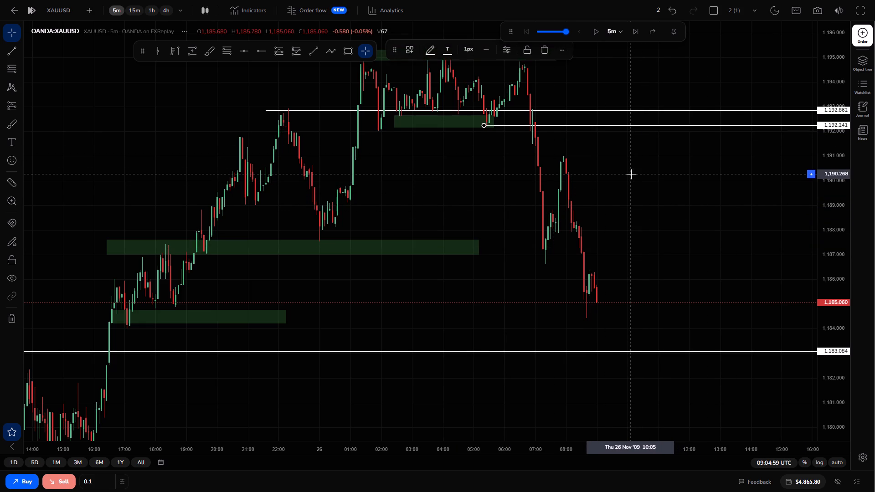
{"action": "left_click", "coordinate": [631, 174]}
Move the horizontal ray at 1,192.862 down to 1,186.528, just below the swing low made after 07:00.
{"action": "left_click_drag", "start_coordinate": [588, 109], "coordinate": [748, 300]}
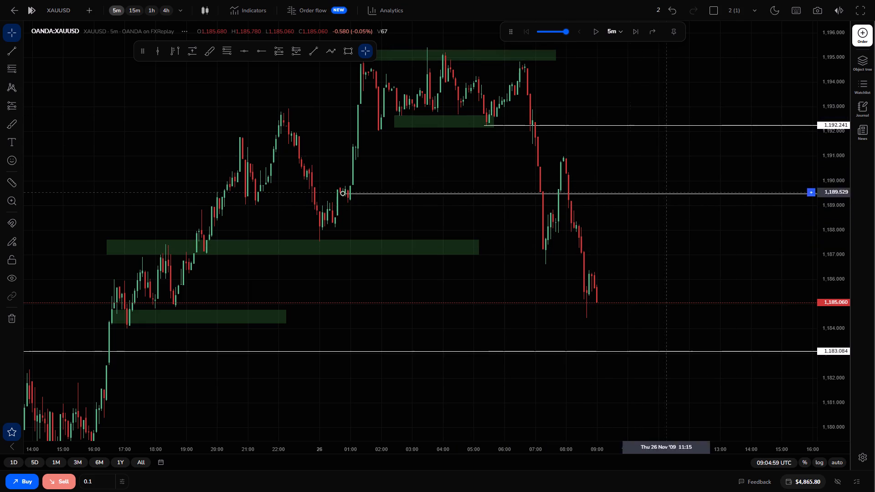
{"action": "left_click_drag", "start_coordinate": [748, 300], "coordinate": [841, 265]}
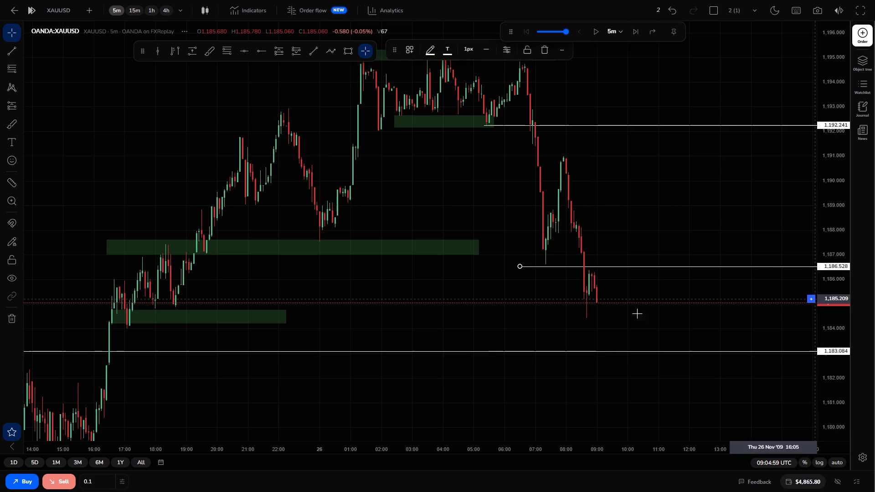
{"action": "left_click", "coordinate": [619, 309]}
Delete the horizontal level at 1,183.084.
{"action": "left_click", "coordinate": [479, 352]}
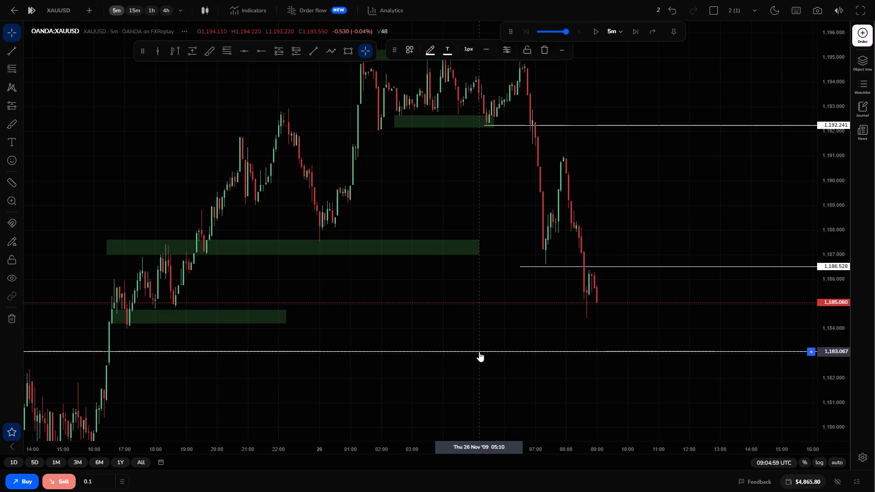
{"action": "left_click", "coordinate": [542, 51]}
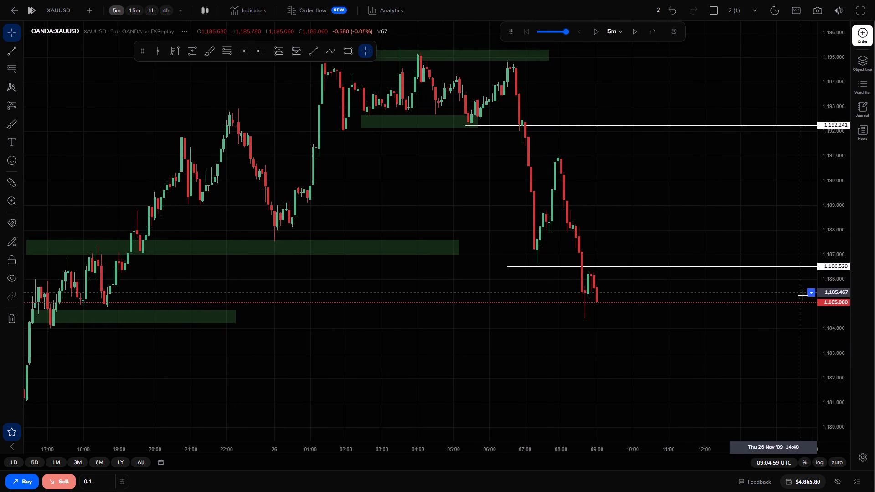
Extend the green zone around 1,187 forward in time past the latest candles to about 12:10.
{"action": "left_click_drag", "start_coordinate": [827, 308], "coordinate": [790, 142]}
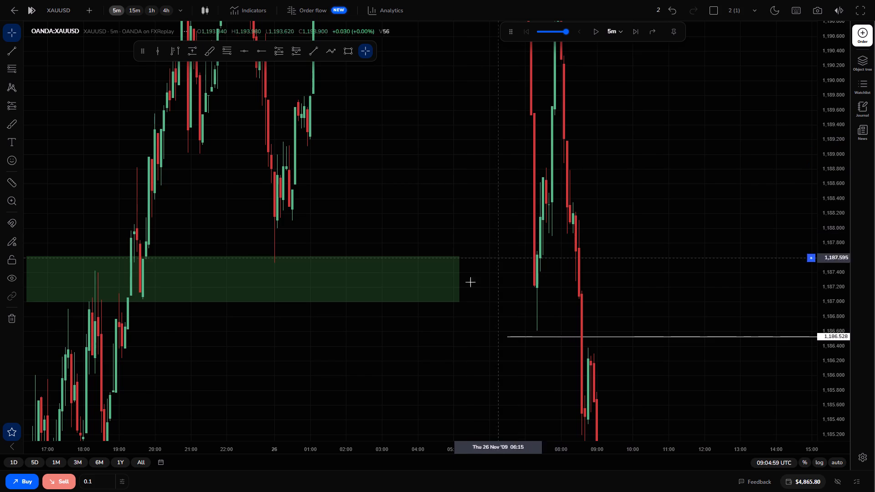
{"action": "left_click_drag", "start_coordinate": [459, 277], "coordinate": [504, 271]}
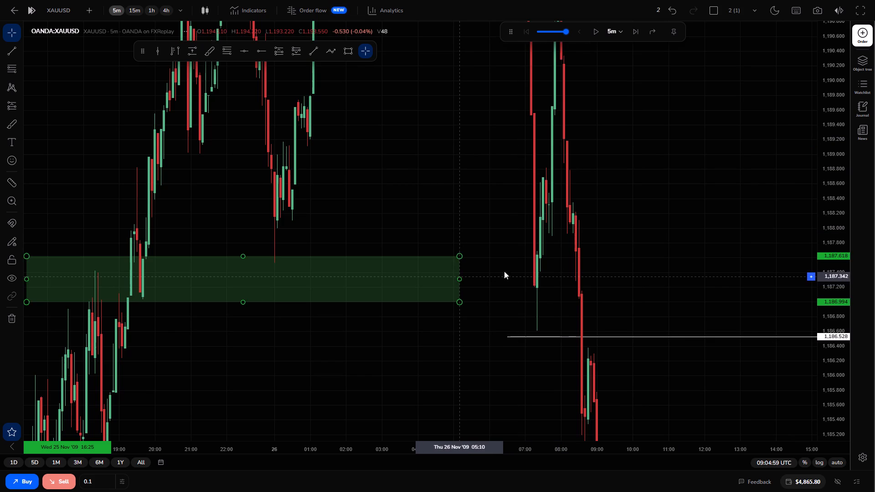
{"action": "left_click_drag", "start_coordinate": [504, 271], "coordinate": [710, 262]}
{"action": "left_click", "coordinate": [690, 366]}
Advance the replay to 09:24:59 UTC and briefly check the 15-minute timeframe before returning to the 5-minute chart.
{"action": "left_click_drag", "start_coordinate": [690, 366], "coordinate": [685, 226]}
{"action": "left_click_drag", "start_coordinate": [834, 249], "coordinate": [818, 394]}
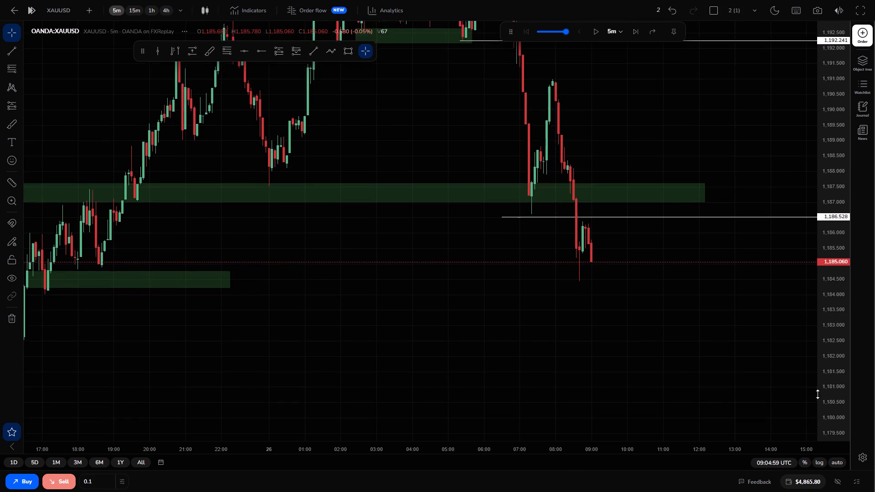
{"action": "left_click_drag", "start_coordinate": [818, 394], "coordinate": [811, 420]}
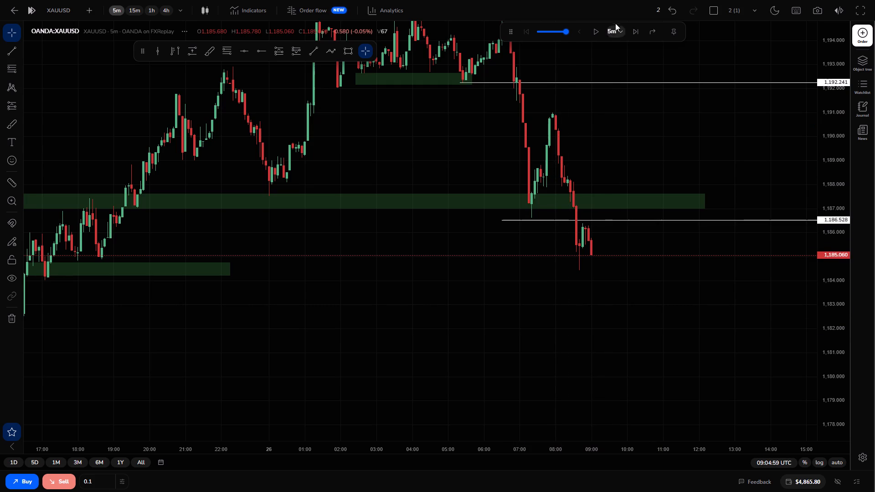
{"action": "double_click", "coordinate": [635, 30]}
{"action": "left_click", "coordinate": [635, 30]}
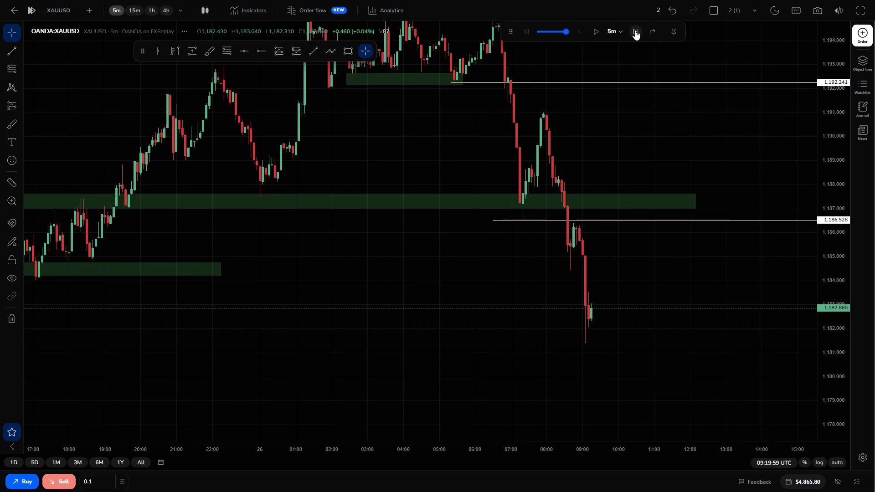
{"action": "left_click", "coordinate": [635, 30]}
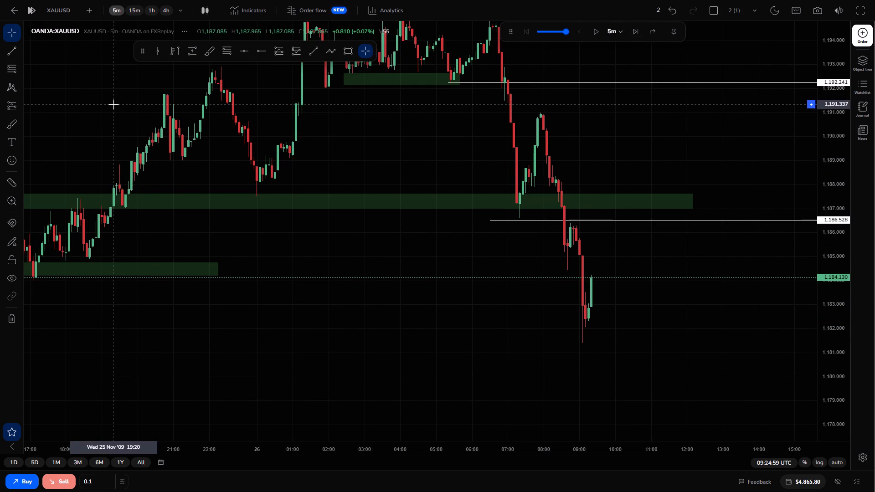
{"action": "left_click", "coordinate": [133, 10]}
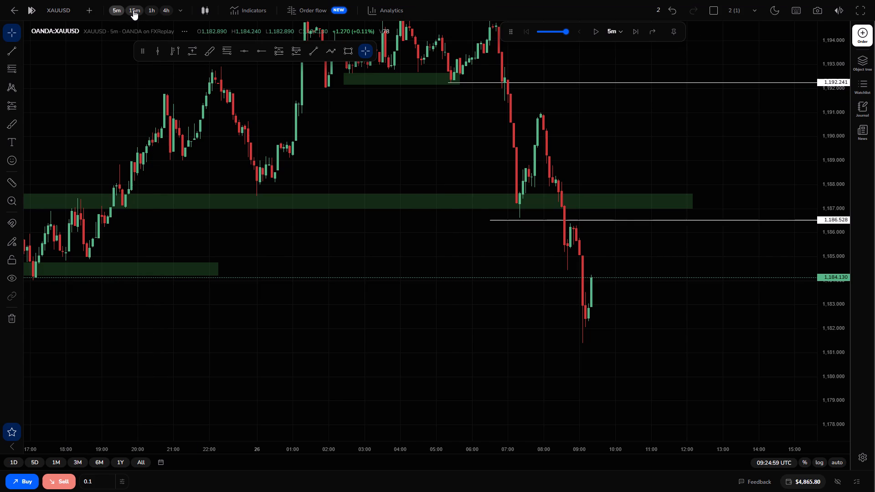
{"action": "left_click", "coordinate": [113, 9]}
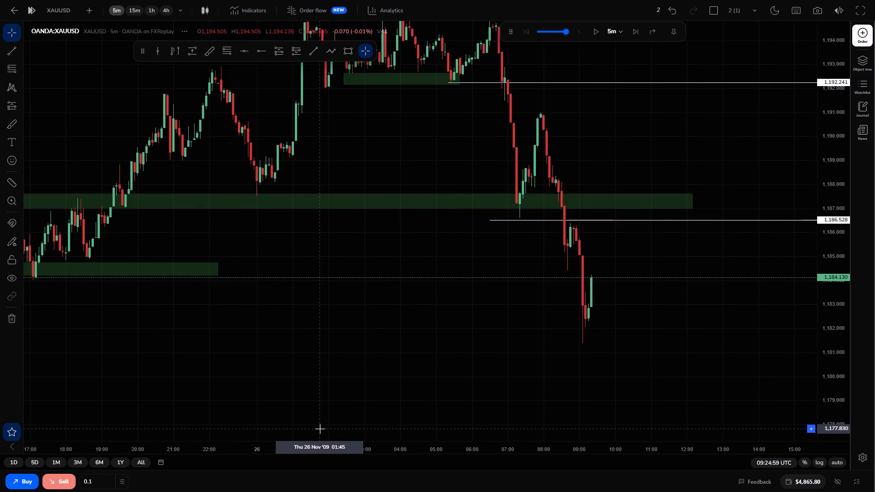
Buy 0.1 lot of XAUUSD at market with take profit at 1,187.562 and stop loss at 1,182.099.
{"action": "key", "text": "alt+q"}
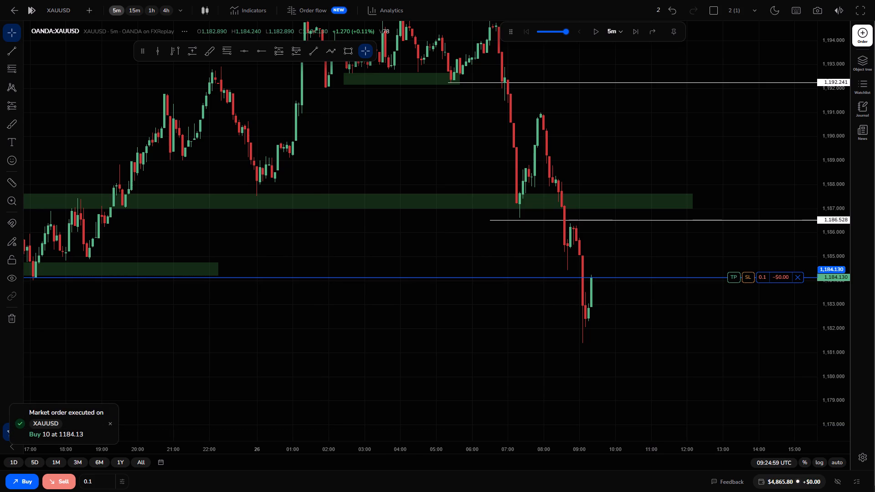
{"action": "left_click_drag", "start_coordinate": [736, 278], "coordinate": [720, 198]}
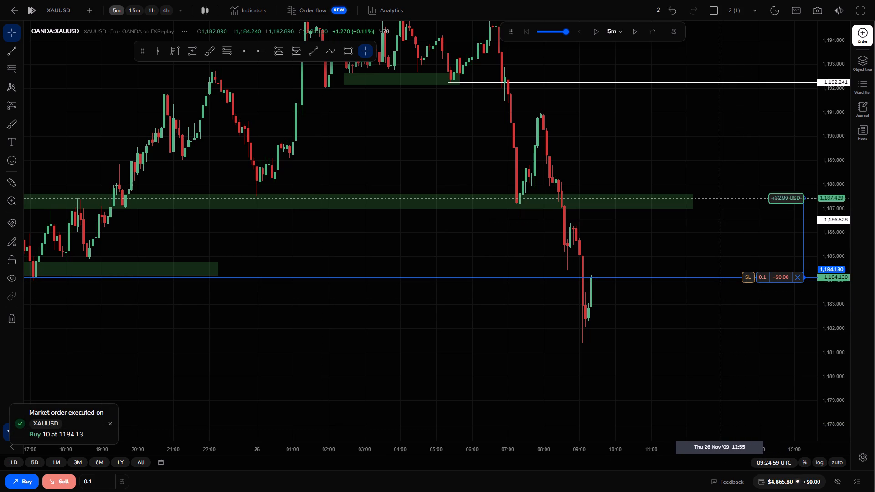
{"action": "left_click_drag", "start_coordinate": [720, 198], "coordinate": [717, 195]}
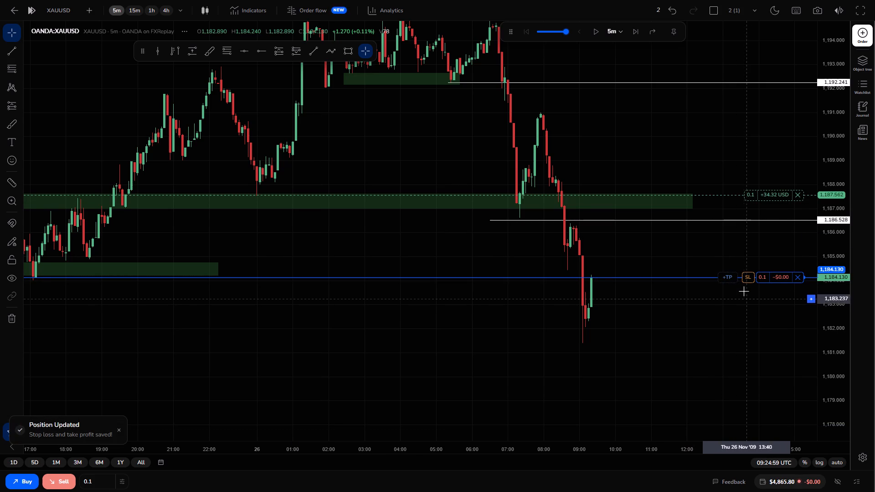
{"action": "left_click_drag", "start_coordinate": [747, 280], "coordinate": [754, 325]}
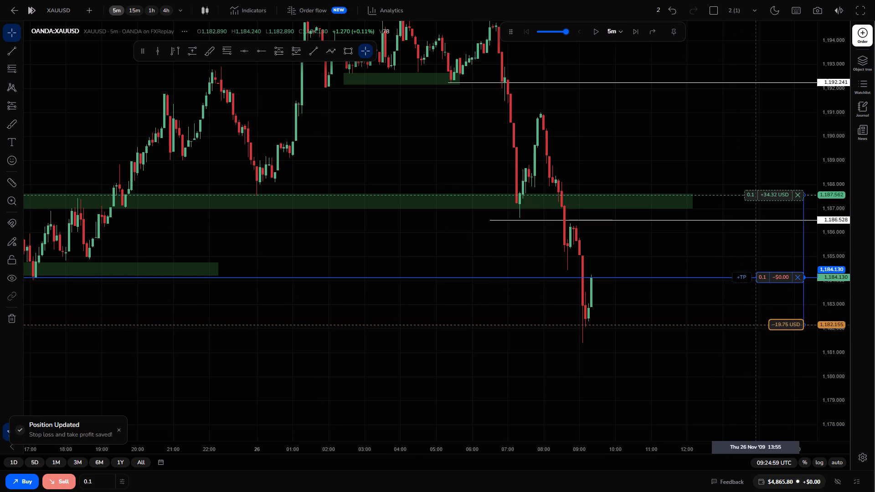
{"action": "left_click_drag", "start_coordinate": [754, 325], "coordinate": [754, 326]}
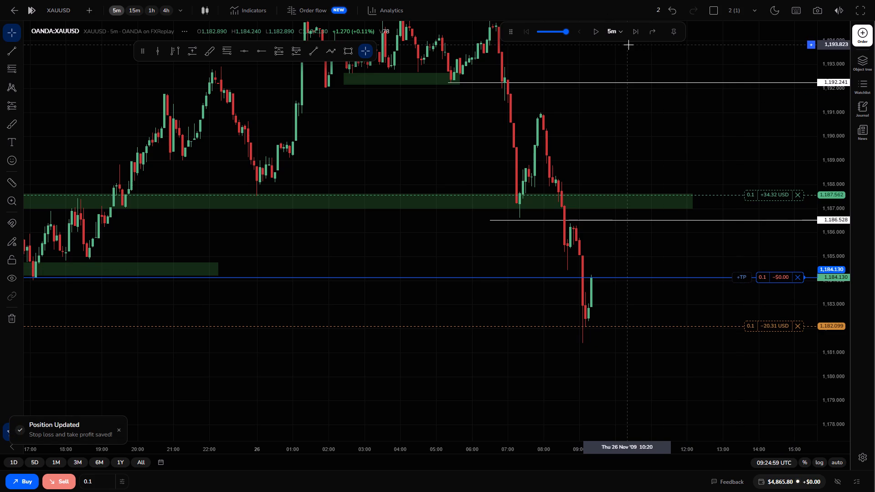
Advance the replay to 09:34:59 UTC and raise the open position's stop loss to 1,185.703.
{"action": "key", "text": "ctrl+space"}
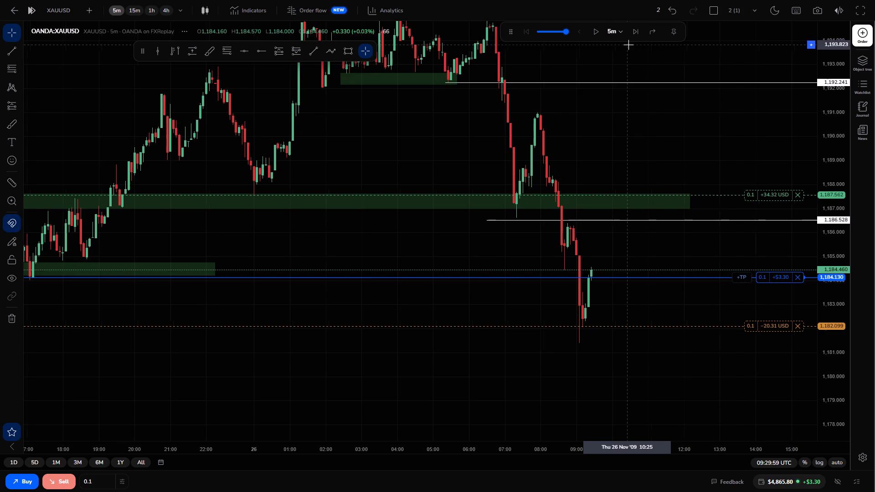
{"action": "key", "text": "ctrl+space"}
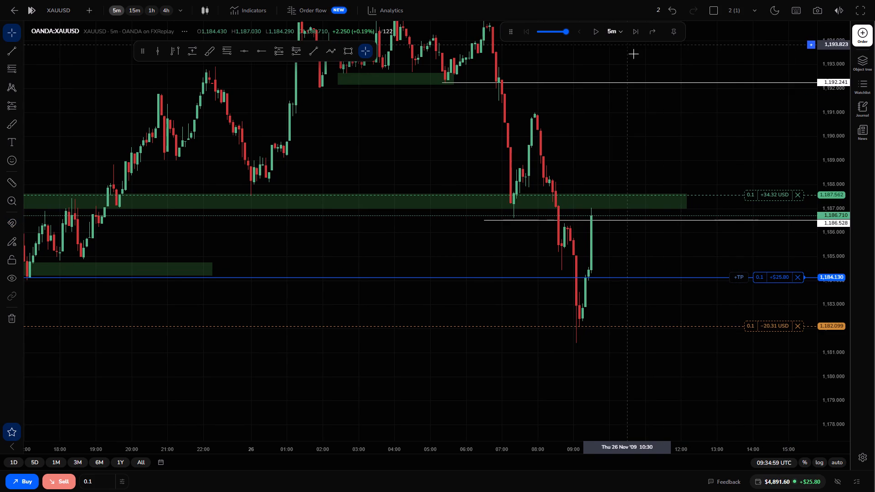
{"action": "left_click_drag", "start_coordinate": [763, 325], "coordinate": [752, 240]}
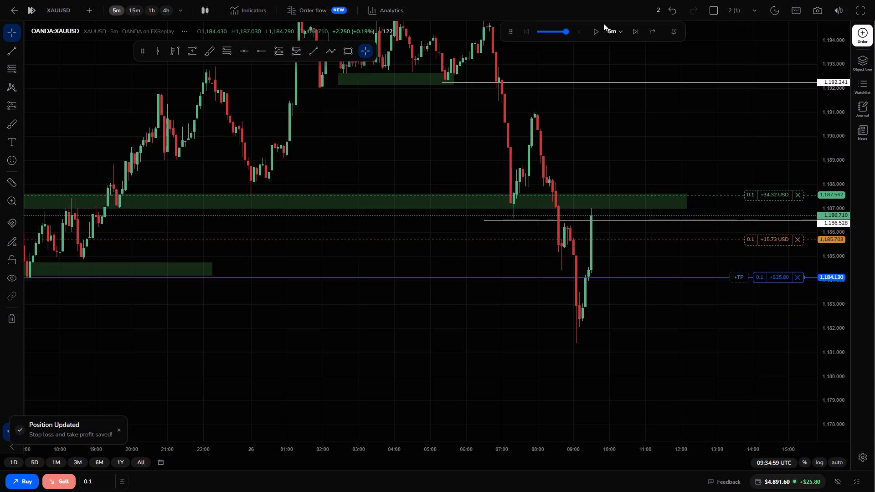
Play the replay forward and pause it at 09:59:59 UTC.
{"action": "left_click", "coordinate": [596, 31]}
{"action": "left_click", "coordinate": [596, 31]}
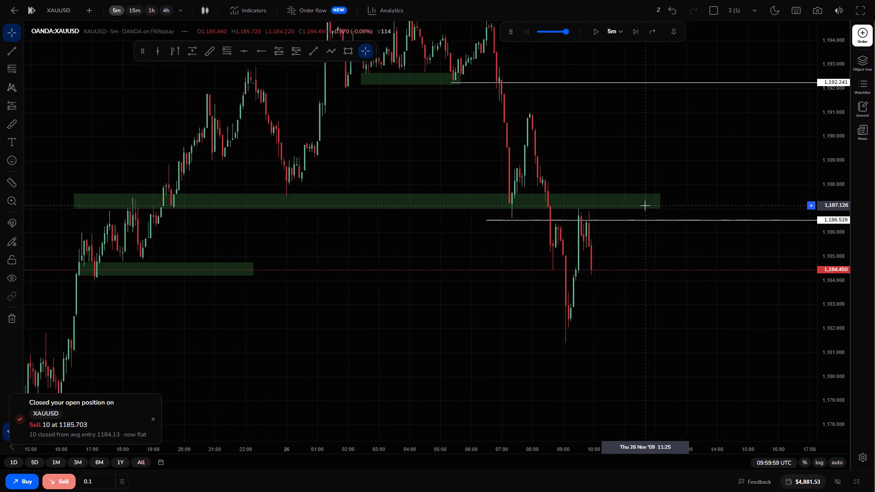
Draw a zigzag path along the sell-off swings from about 1,194.486 to 1,187.031, up to 1,190.882 and down to 1,182.118.
{"action": "left_click_drag", "start_coordinate": [574, 101], "coordinate": [605, 169]}
{"action": "left_click", "coordinate": [328, 51]}
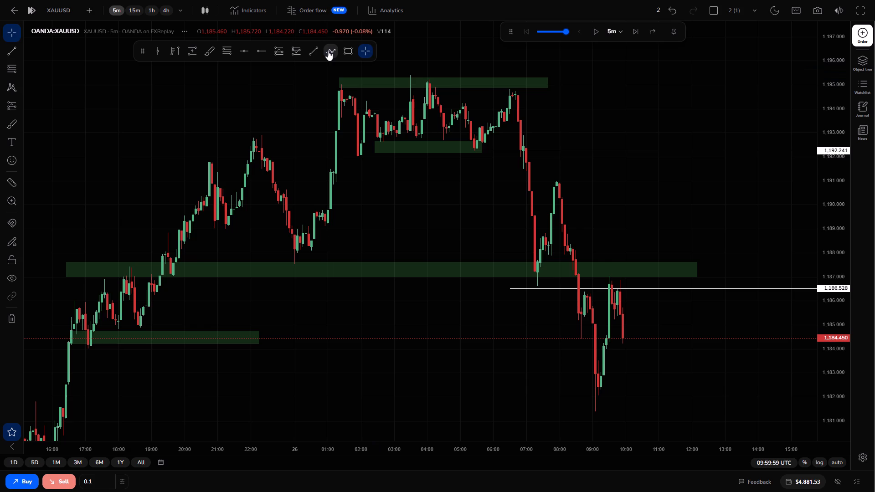
{"action": "left_click_drag", "start_coordinate": [516, 97], "coordinate": [540, 275]}
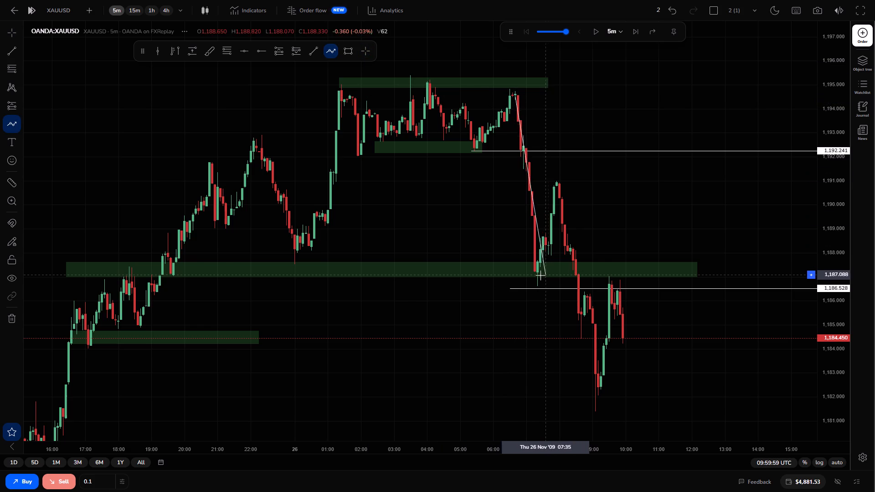
{"action": "left_click_drag", "start_coordinate": [540, 275], "coordinate": [536, 276]}
{"action": "left_click_drag", "start_coordinate": [536, 276], "coordinate": [558, 184]}
{"action": "left_click_drag", "start_coordinate": [558, 184], "coordinate": [598, 387]}
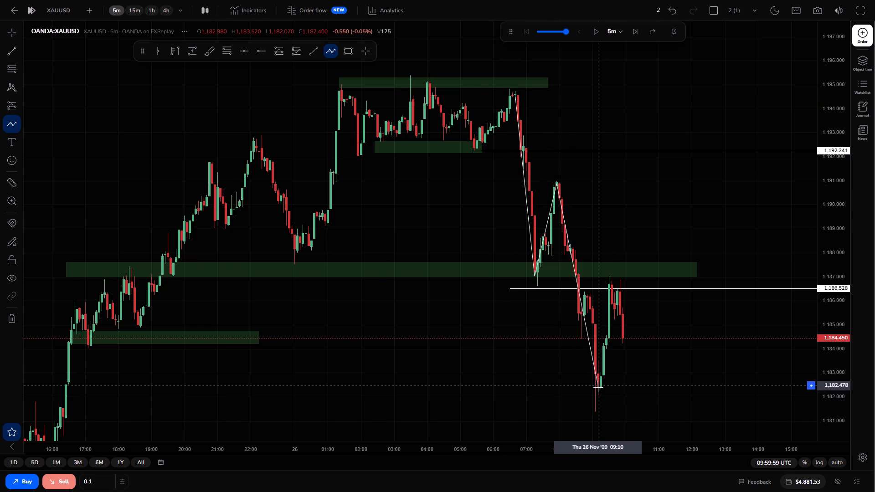
{"action": "left_click_drag", "start_coordinate": [598, 387], "coordinate": [597, 394]}
{"action": "left_click", "coordinate": [597, 394]}
{"action": "left_click", "coordinate": [597, 394]}
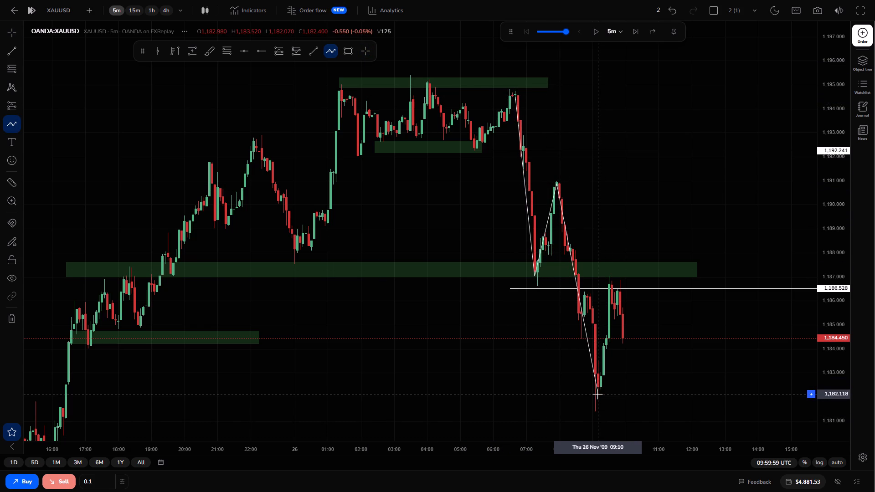
{"action": "right_click", "coordinate": [597, 394]}
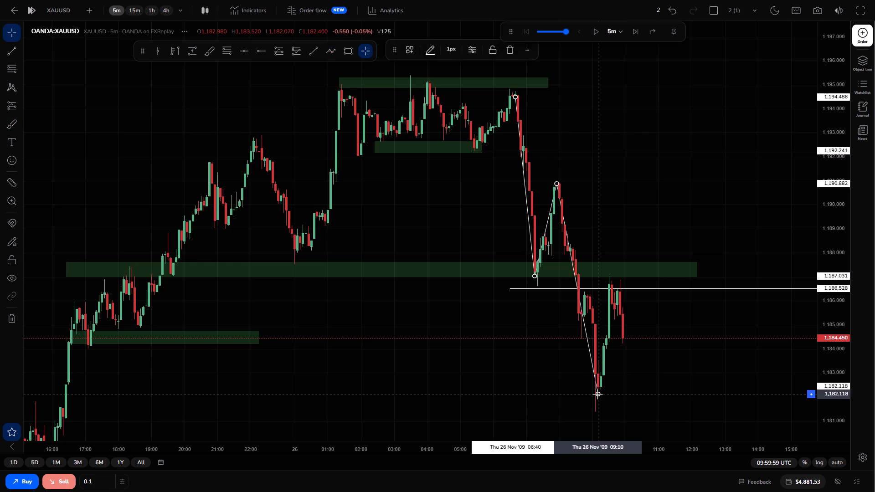
{"action": "left_click", "coordinate": [548, 368]}
Advance the replay candle by candle to 12:09:59 UTC.
{"action": "left_click_drag", "start_coordinate": [548, 368], "coordinate": [534, 313]}
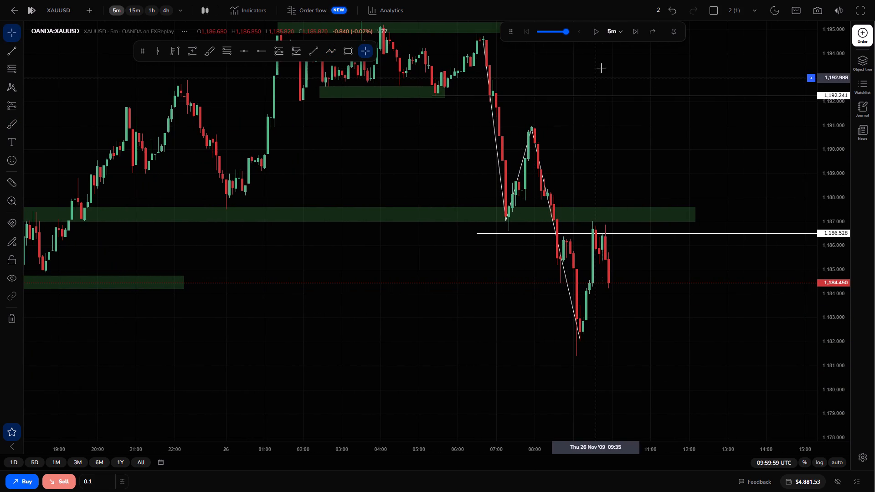
{"action": "left_click", "coordinate": [632, 33]}
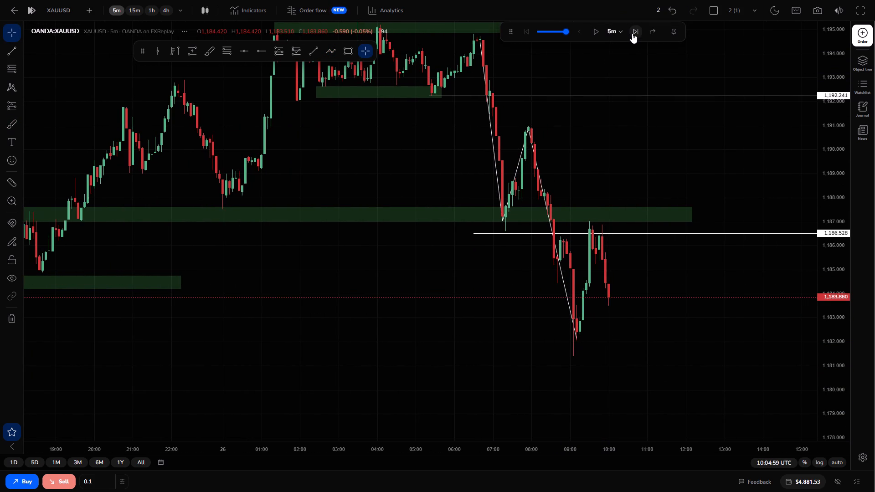
{"action": "triple_click", "coordinate": [632, 33]}
{"action": "double_click", "coordinate": [632, 33]}
{"action": "triple_click", "coordinate": [632, 33]}
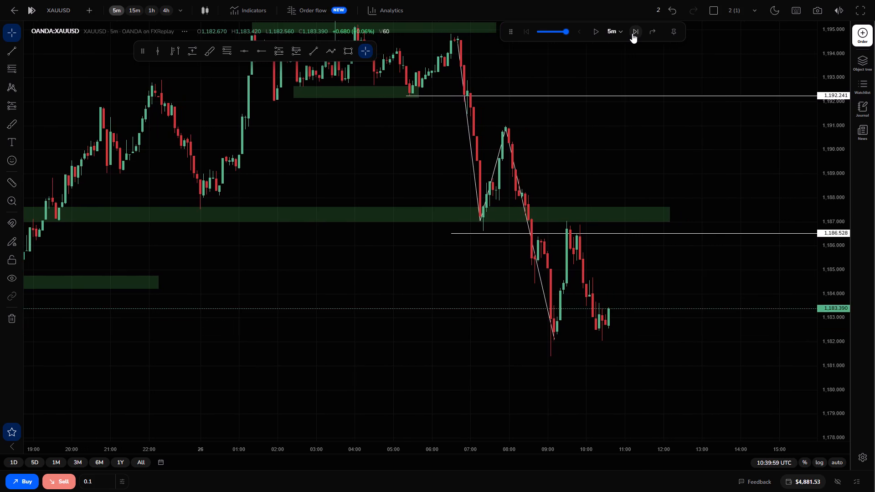
{"action": "triple_click", "coordinate": [632, 33]}
{"action": "triple_click", "coordinate": [632, 33]}
{"action": "triple_click", "coordinate": [632, 33]}
{"action": "triple_click", "coordinate": [632, 33]}
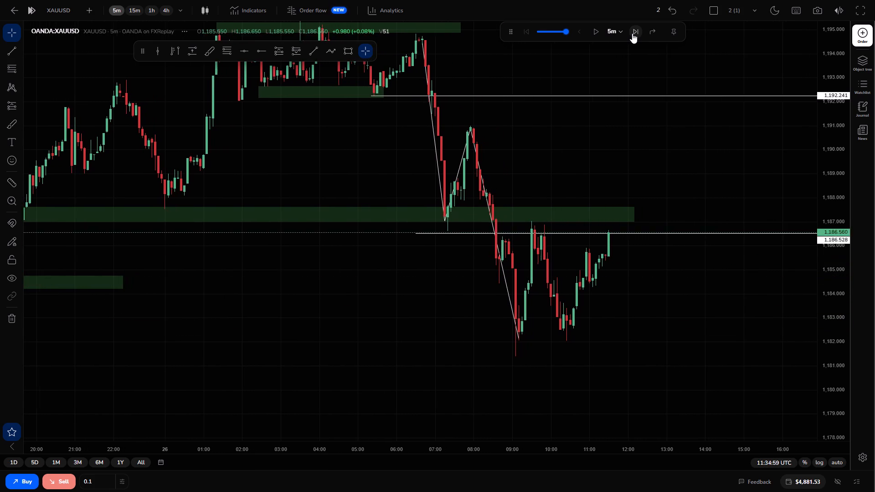
{"action": "triple_click", "coordinate": [632, 33]}
{"action": "double_click", "coordinate": [632, 33]}
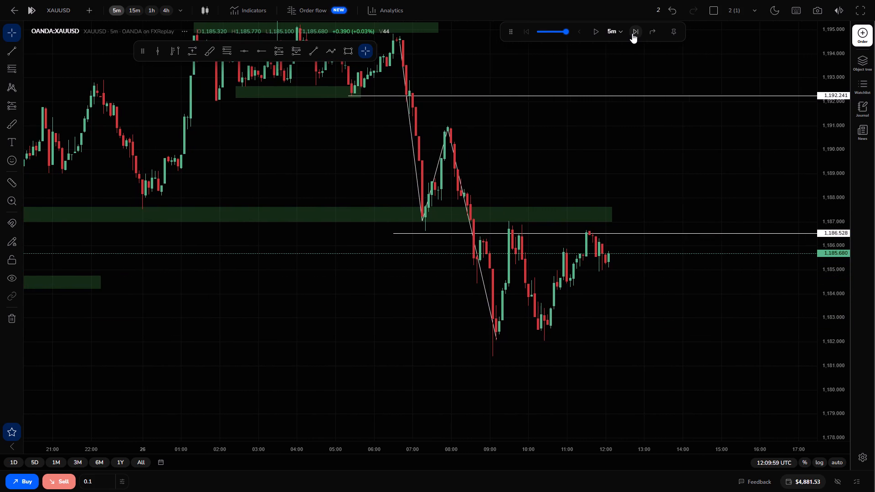
Move the long green zone so it starts near 09:05, just above the 1,186.528 level, and narrow it to about 1,186.577–1,186.973.
{"action": "left_click_drag", "start_coordinate": [639, 195], "coordinate": [638, 231]}
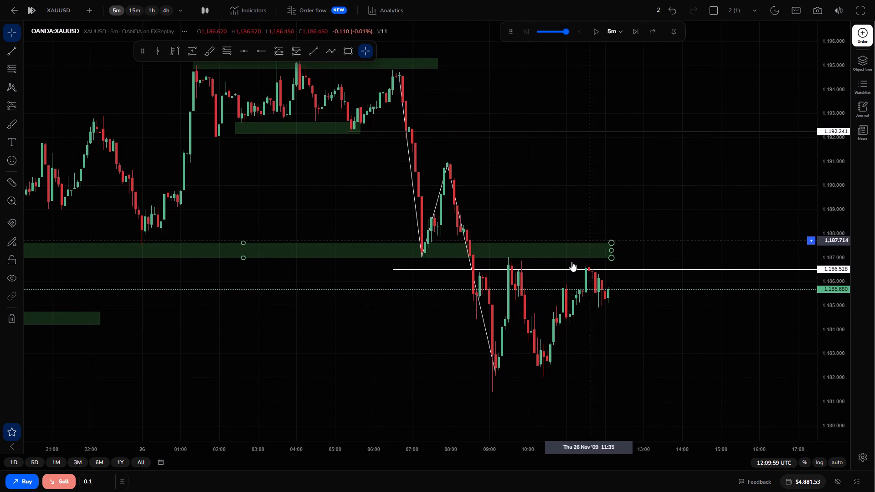
{"action": "left_click_drag", "start_coordinate": [555, 258], "coordinate": [874, 265]}
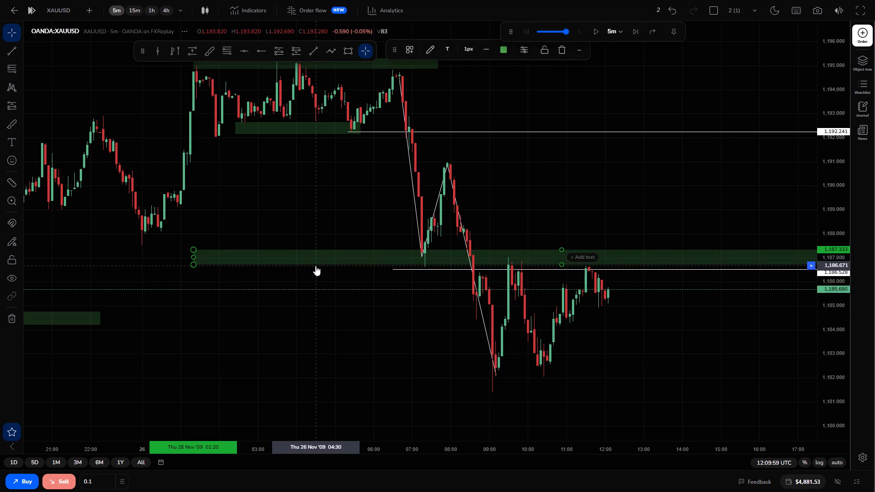
{"action": "left_click_drag", "start_coordinate": [315, 266], "coordinate": [614, 269]}
{"action": "left_click", "coordinate": [643, 314]}
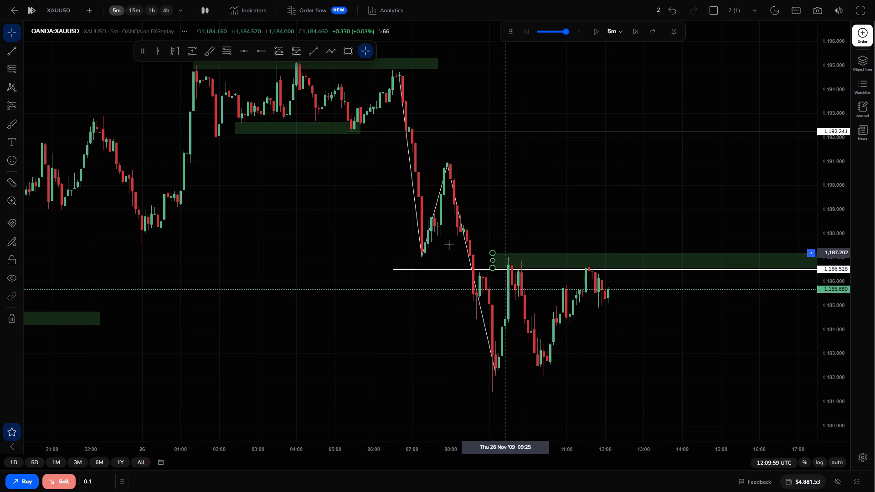
{"action": "left_click_drag", "start_coordinate": [491, 252], "coordinate": [491, 255]}
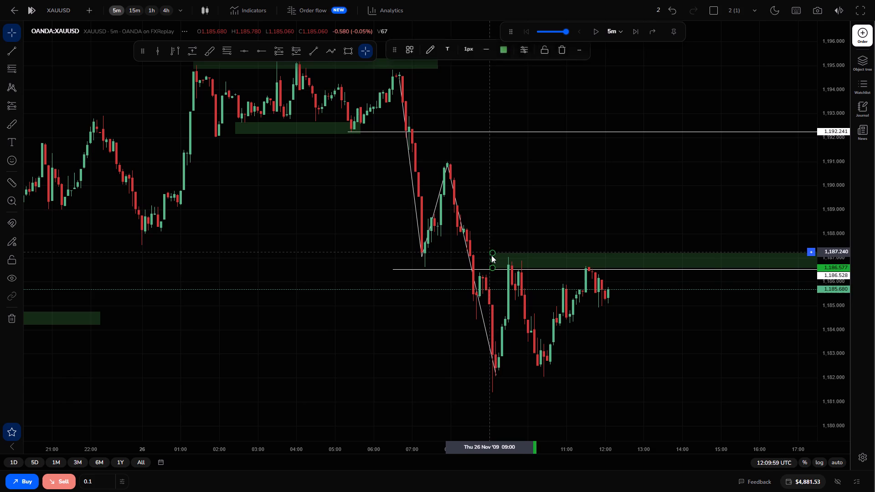
{"action": "left_click_drag", "start_coordinate": [491, 255], "coordinate": [491, 257]}
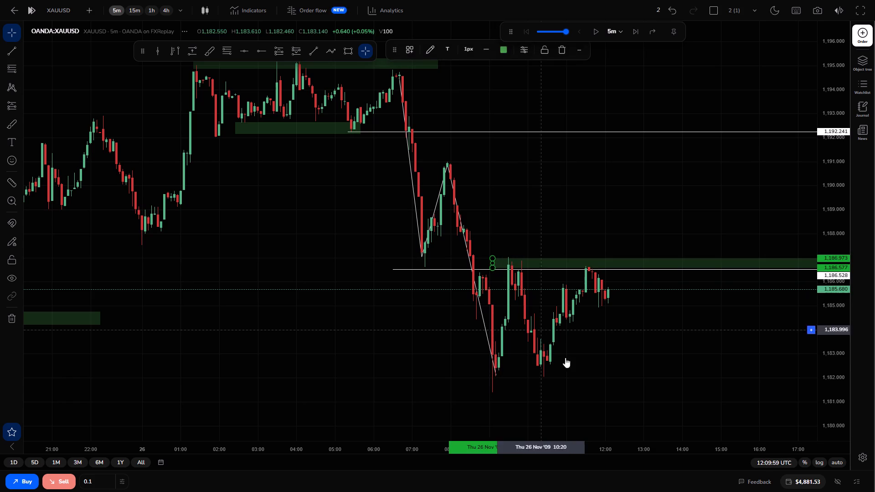
{"action": "left_click", "coordinate": [572, 362]}
Draw a rectangle zone at the 09:05 swing low from about 1,182.174 to 1,181.397, extending to about 16:25.
{"action": "left_click_drag", "start_coordinate": [572, 362], "coordinate": [531, 267]}
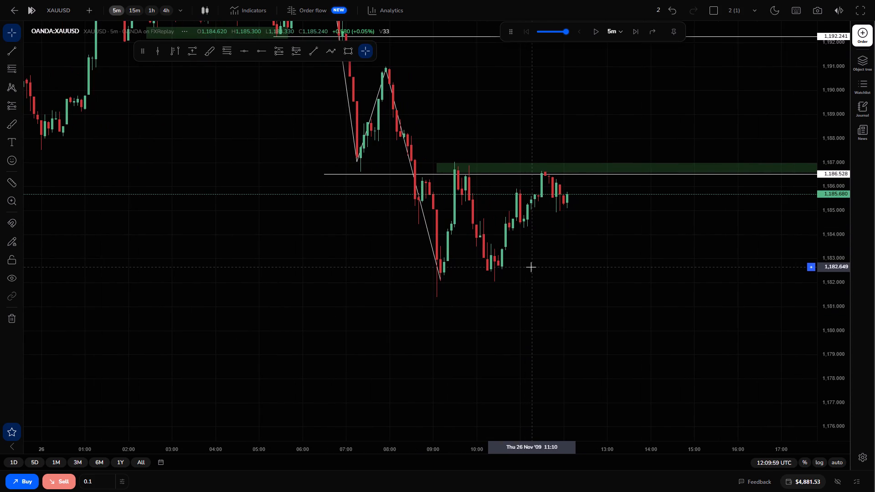
{"action": "left_click", "coordinate": [349, 50]}
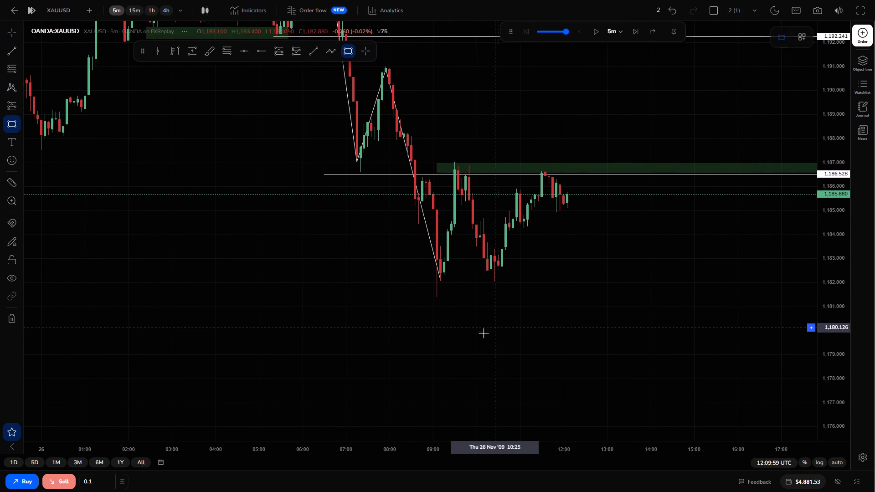
{"action": "left_click_drag", "start_coordinate": [438, 278], "coordinate": [439, 292]}
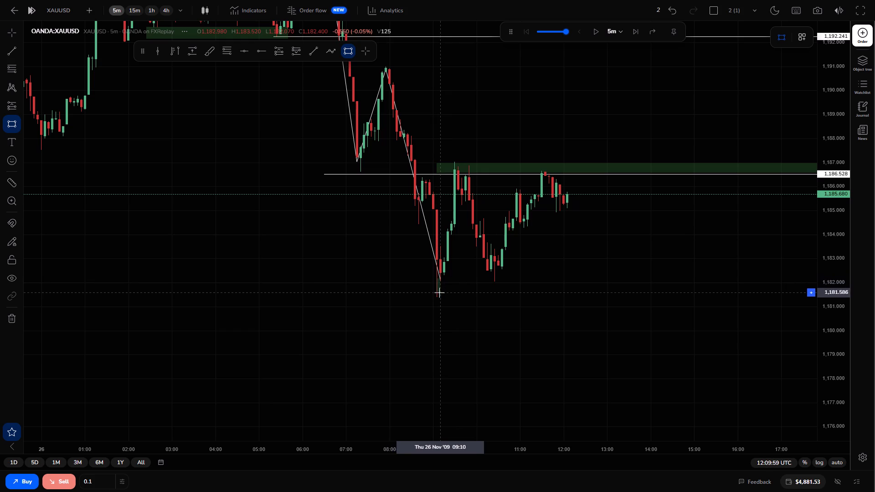
{"action": "left_click_drag", "start_coordinate": [439, 292], "coordinate": [581, 286]}
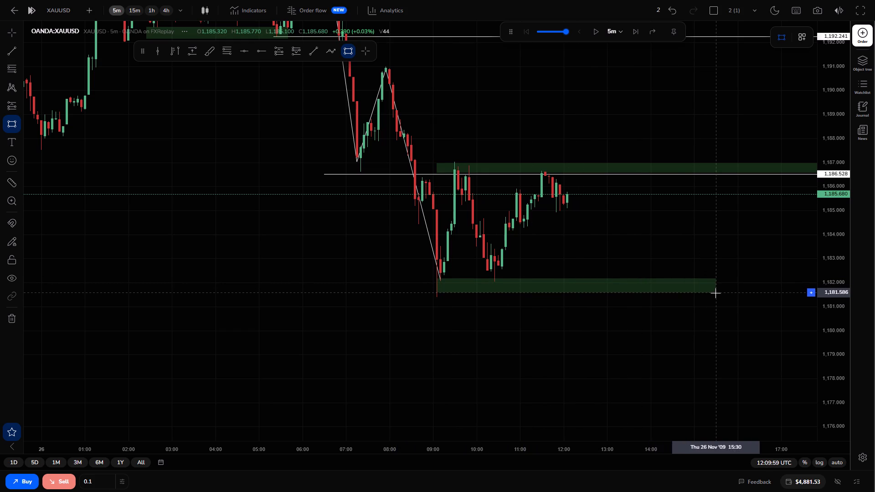
{"action": "left_click", "coordinate": [756, 297]}
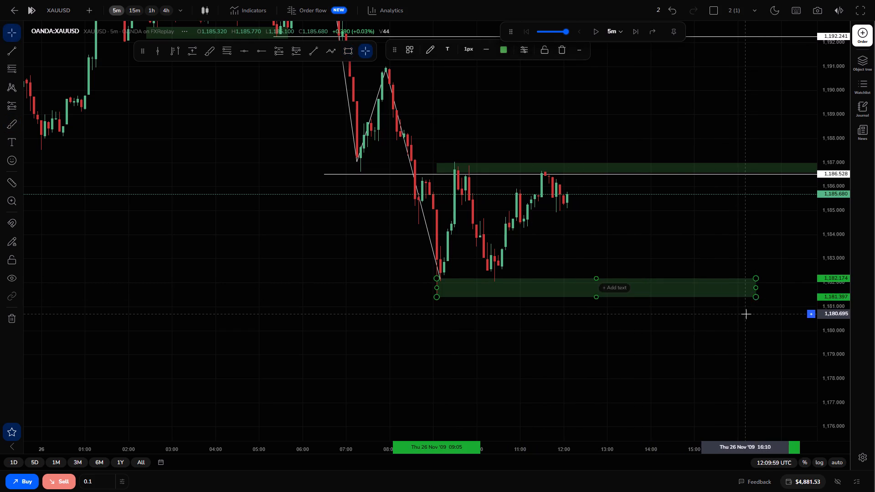
{"action": "left_click", "coordinate": [746, 314]}
Advance the replay candle by candle to 15:44:59 UTC.
{"action": "left_click_drag", "start_coordinate": [681, 233], "coordinate": [700, 260]}
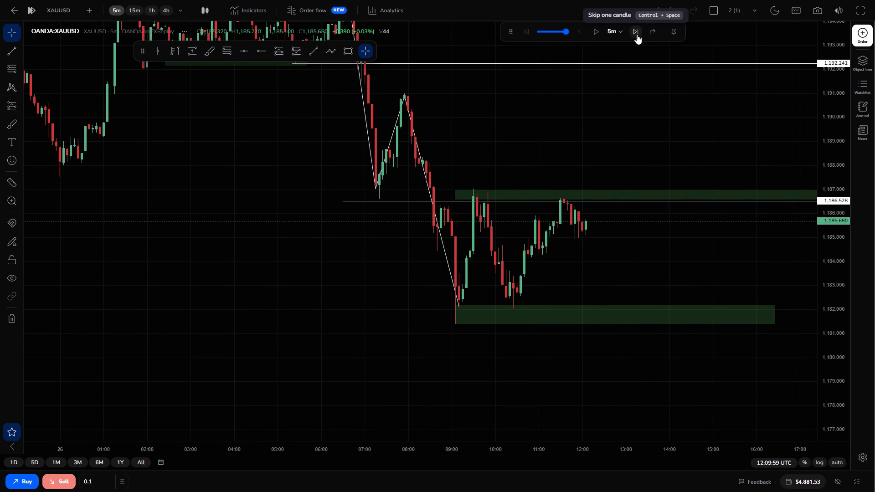
{"action": "key", "text": "ctrl+space"}
{"action": "key", "text": "ctrl+space"}
{"action": "key", "text": "ctrl+space"}
{"action": "key", "text": "ctrl+space"}
{"action": "key", "text": "ctrl+space"}
{"action": "key", "text": "ctrl+space"}
{"action": "key", "text": "ctrl+space"}
{"action": "key", "text": "ctrl+space"}
{"action": "key", "text": "ctrl+space"}
{"action": "key", "text": "ctrl+space"}
{"action": "key", "text": "ctrl+space"}
{"action": "key", "text": "ctrl+space"}
{"action": "key", "text": "ctrl+space"}
{"action": "key", "text": "ctrl+space"}
{"action": "key", "text": "ctrl+space"}
{"action": "key", "text": "ctrl+space"}
{"action": "key", "text": "ctrl+space"}
{"action": "key", "text": "ctrl+space"}
{"action": "key", "text": "ctrl+space"}
{"action": "key", "text": "ctrl+space"}
{"action": "key", "text": "ctrl+space"}
{"action": "key", "text": "ctrl+space"}
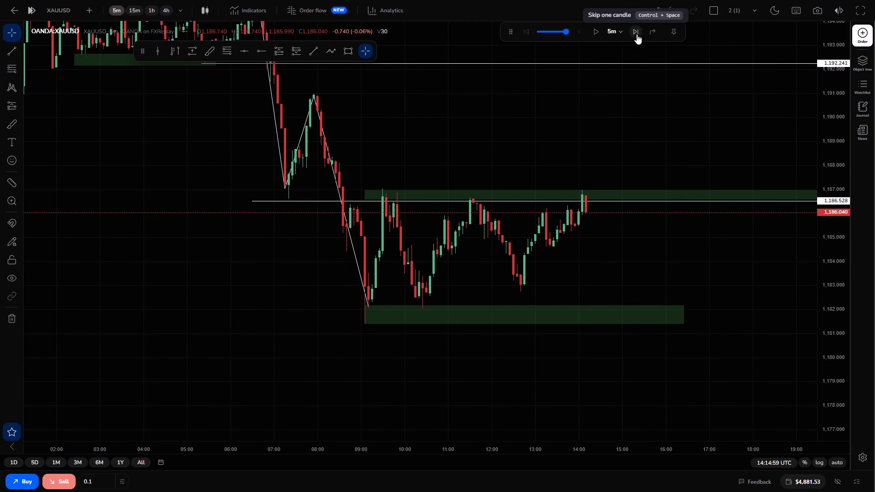
{"action": "key", "text": "ctrl+space"}
{"action": "key", "text": "ctrl+space"}
{"action": "key", "text": "ctrl+space"}
{"action": "key", "text": "ctrl+space"}
{"action": "key", "text": "ctrl+space"}
{"action": "key", "text": "ctrl+space"}
{"action": "key", "text": "ctrl+space"}
{"action": "key", "text": "ctrl+space"}
{"action": "key", "text": "ctrl+space"}
{"action": "key", "text": "ctrl+space"}
{"action": "key", "text": "ctrl+space"}
{"action": "key", "text": "ctrl+space"}
{"action": "key", "text": "ctrl+space"}
{"action": "key", "text": "ctrl+space"}
{"action": "key", "text": "ctrl+space"}
{"action": "key", "text": "ctrl+space"}
{"action": "key", "text": "ctrl+space"}
{"action": "key", "text": "ctrl+space"}
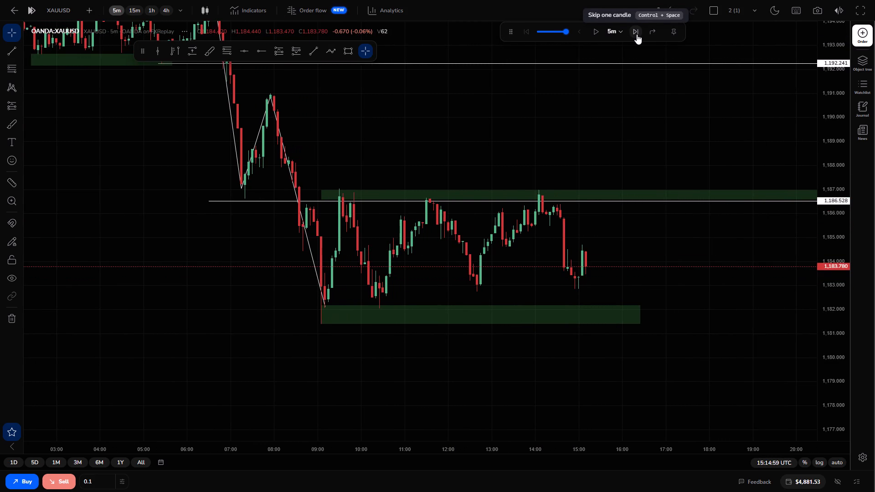
{"action": "key", "text": "ctrl+space"}
{"action": "key", "text": "ctrl+space"}
{"action": "key", "text": "ctrl+space"}
{"action": "key", "text": "ctrl+space"}
{"action": "key", "text": "ctrl+space"}
{"action": "key", "text": "ctrl+space"}
{"action": "key", "text": "ctrl+space"}
{"action": "key", "text": "ctrl+space"}
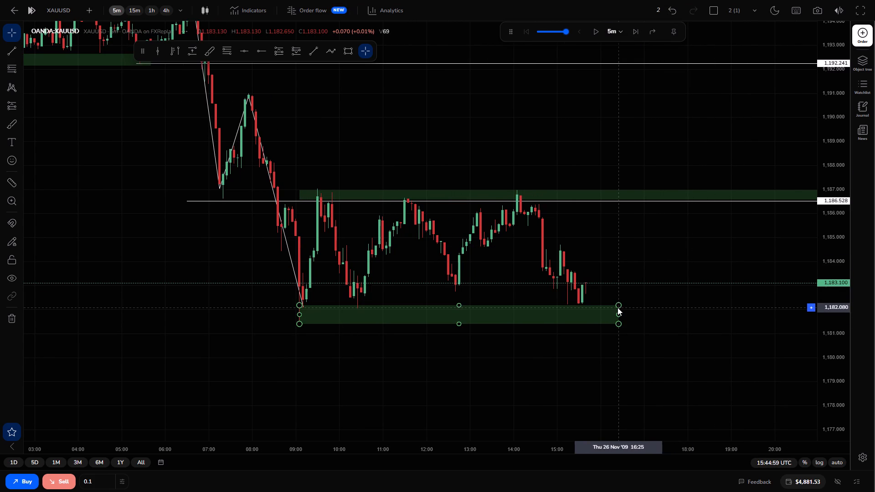
Extend the end of the lower green zone to about 20:35.
{"action": "left_click_drag", "start_coordinate": [618, 313], "coordinate": [797, 323]}
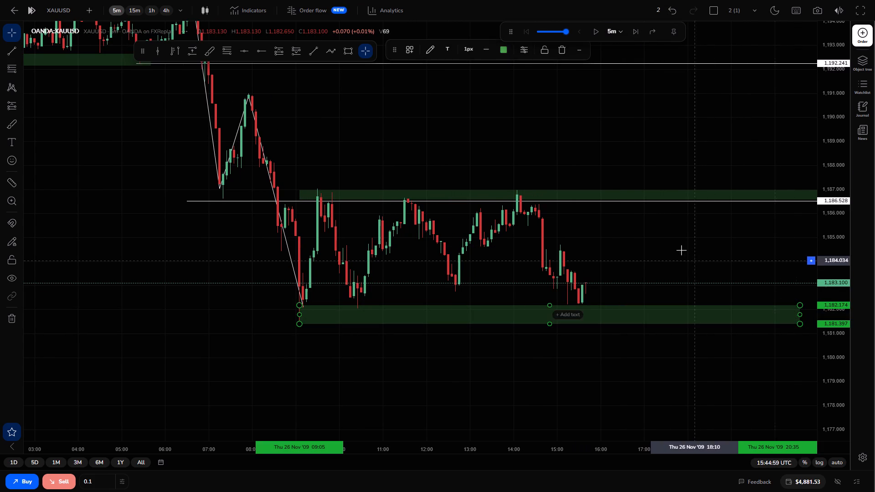
{"action": "left_click", "coordinate": [680, 248]}
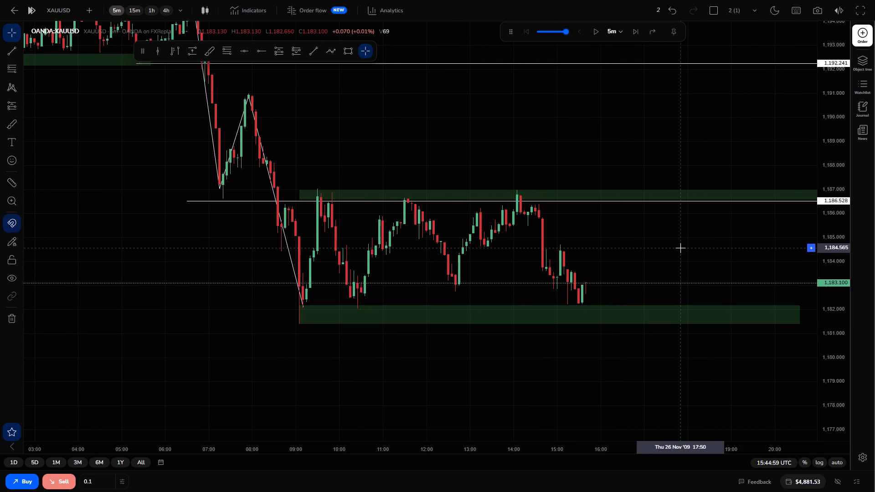
Advance the replay candle by candle to 17:14:59 UTC.
{"action": "key", "text": "ctrl+space"}
{"action": "key", "text": "ctrl+space"}
{"action": "key", "text": "ctrl+space"}
{"action": "key", "text": "ctrl+space"}
{"action": "key", "text": "ctrl+space"}
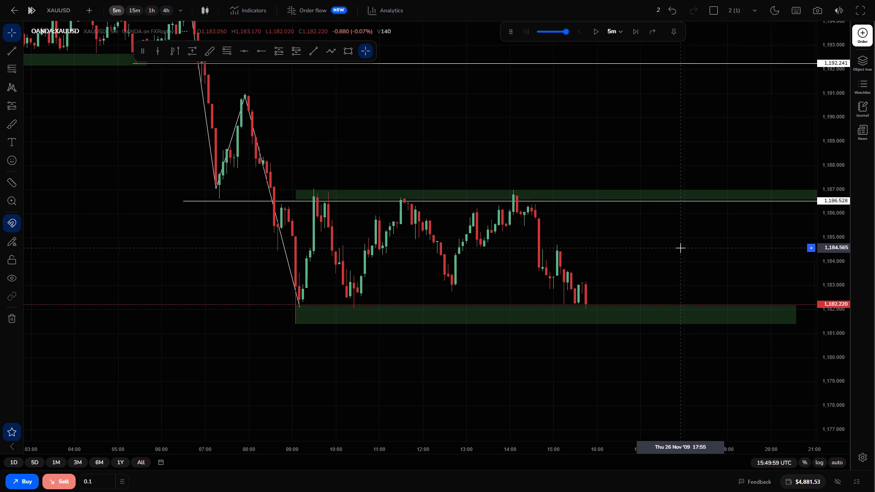
{"action": "key", "text": "ctrl+space"}
{"action": "key", "text": "ctrl+space"}
{"action": "key", "text": "ctrl+space"}
{"action": "key", "text": "ctrl+space"}
{"action": "key", "text": "ctrl+space"}
{"action": "key", "text": "ctrl+space"}
{"action": "key", "text": "ctrl+space"}
{"action": "key", "text": "ctrl+space"}
{"action": "key", "text": "ctrl+space"}
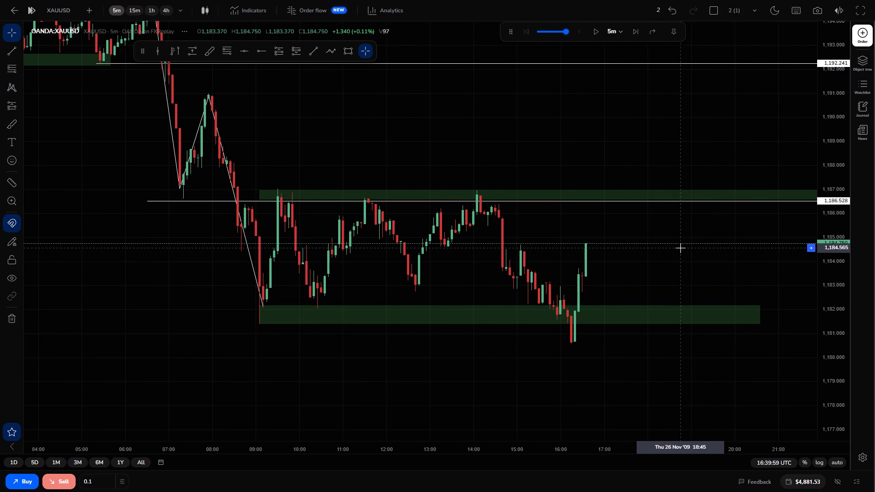
{"action": "key", "text": "ctrl+space"}
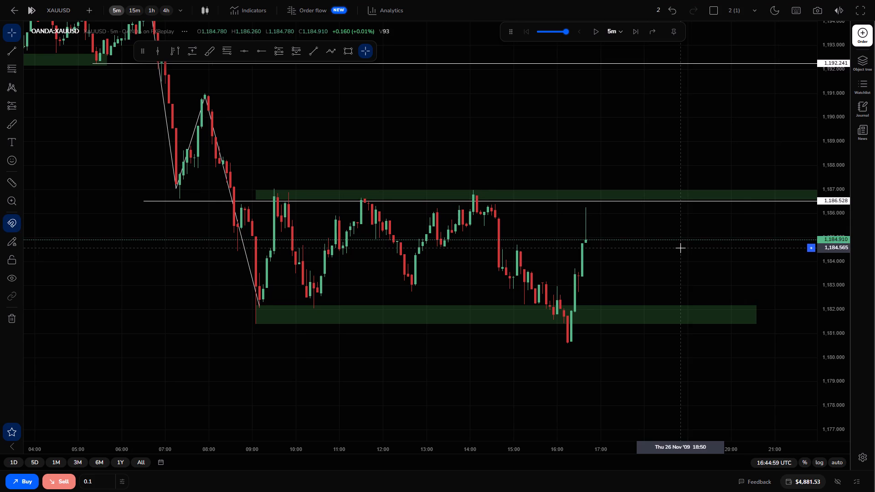
{"action": "key", "text": "ctrl+space"}
{"action": "key", "text": "ctrl+space"}
{"action": "key", "text": "ctrl+space"}
{"action": "key", "text": "ctrl+space"}
{"action": "key", "text": "ctrl+space"}
{"action": "key", "text": "ctrl+space"}
{"action": "key", "text": "ctrl+space"}
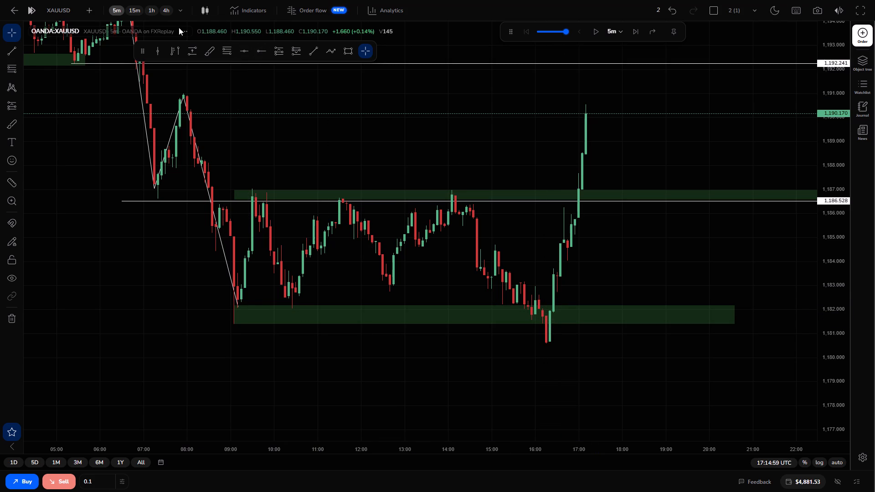
Circle the candles dipping below the lower zone near 16:20 with a freehand brush mark and return to the cursor.
{"action": "left_click", "coordinate": [208, 52]}
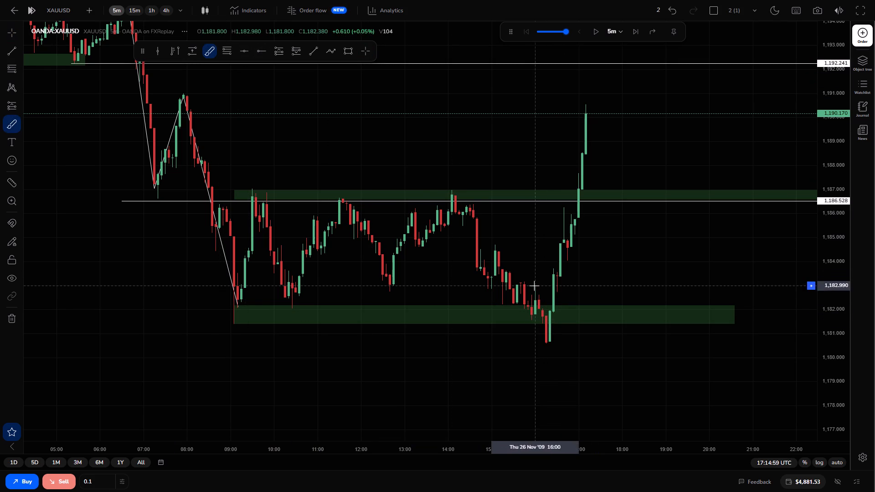
{"action": "left_click_drag", "start_coordinate": [548, 303], "coordinate": [549, 333]}
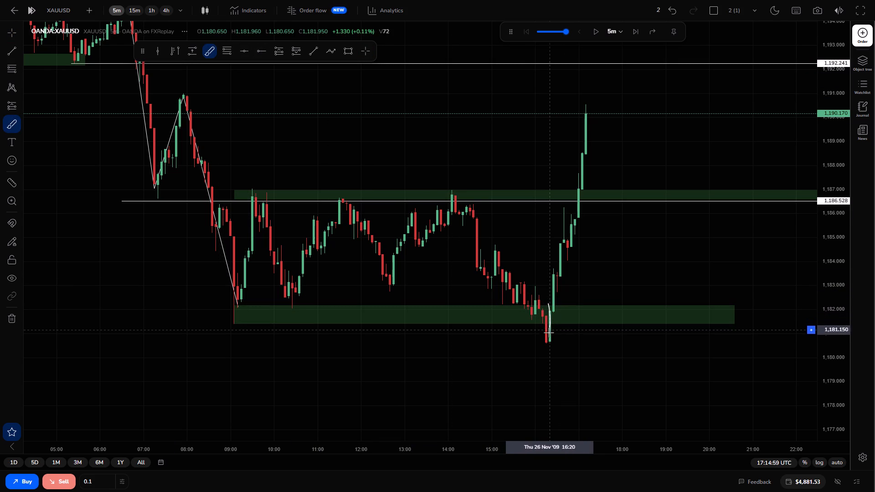
{"action": "left_click_drag", "start_coordinate": [549, 333], "coordinate": [550, 349]}
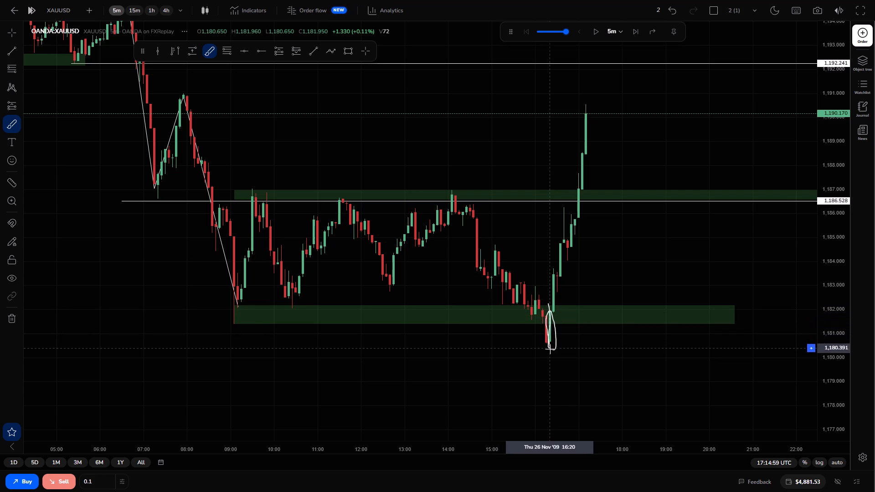
{"action": "left_click_drag", "start_coordinate": [550, 349], "coordinate": [551, 350]}
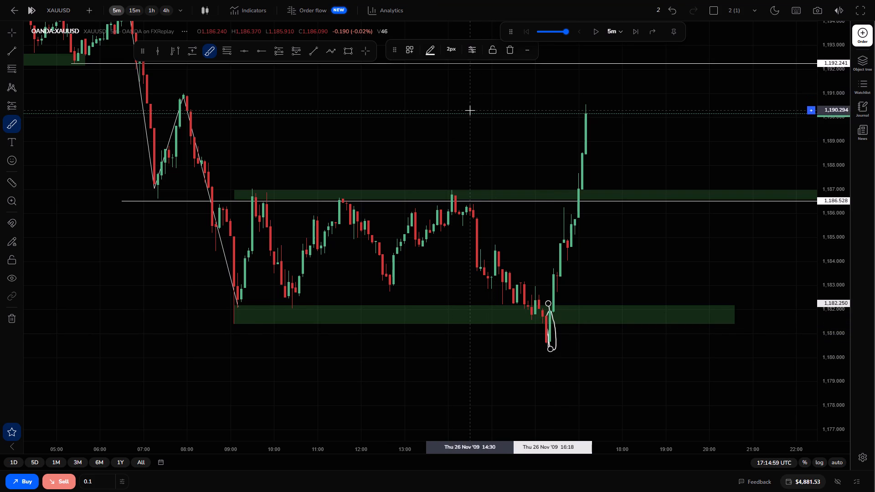
{"action": "left_click", "coordinate": [364, 51]}
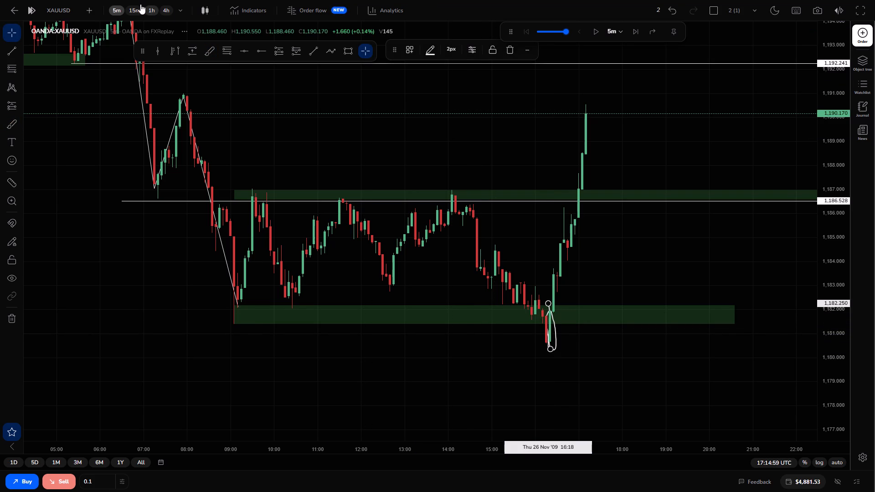
Check the price move on the 15-minute timeframe and return to the 5-minute chart.
{"action": "left_click", "coordinate": [133, 10]}
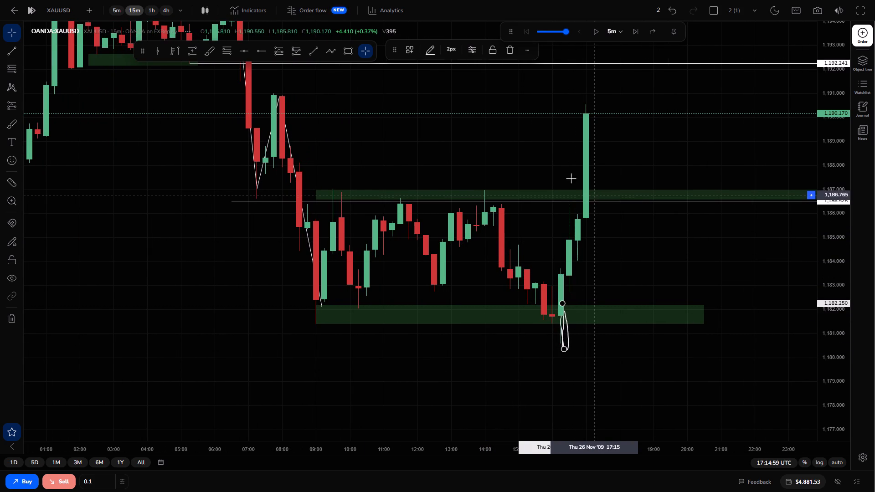
{"action": "left_click", "coordinate": [115, 10]}
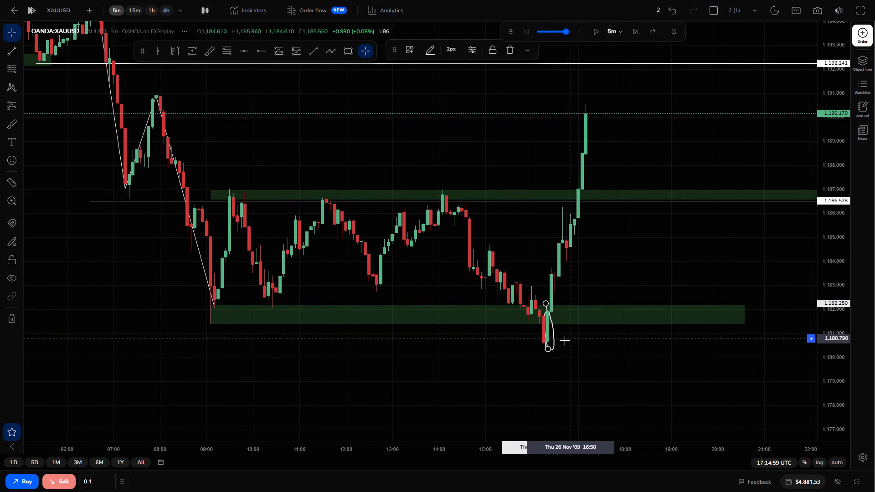
Delete the freehand brush mark around the candles dipping below the lower green zone.
{"action": "left_click", "coordinate": [554, 348]}
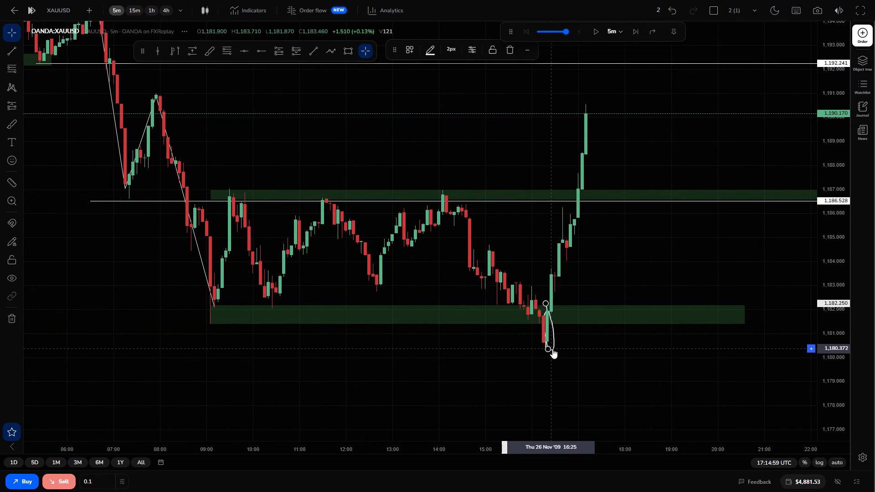
{"action": "left_click", "coordinate": [552, 348]}
{"action": "left_click", "coordinate": [502, 56]}
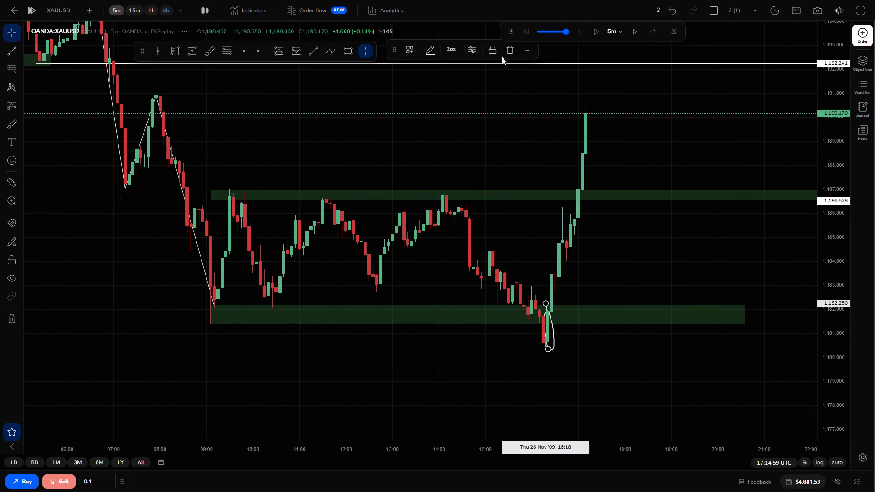
{"action": "left_click", "coordinate": [506, 53]}
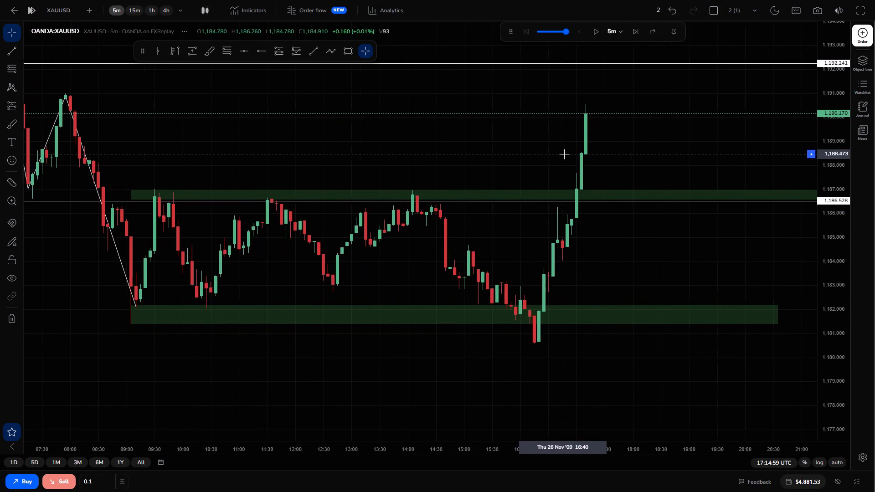
Advance the replay candle by candle to 23:14:59 UTC.
{"action": "left_click_drag", "start_coordinate": [846, 185], "coordinate": [837, 242]}
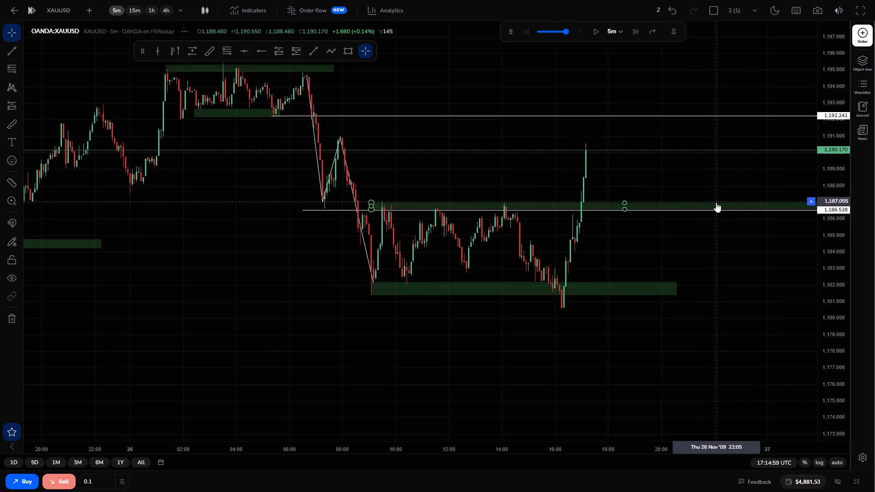
{"action": "triple_click", "coordinate": [637, 35]}
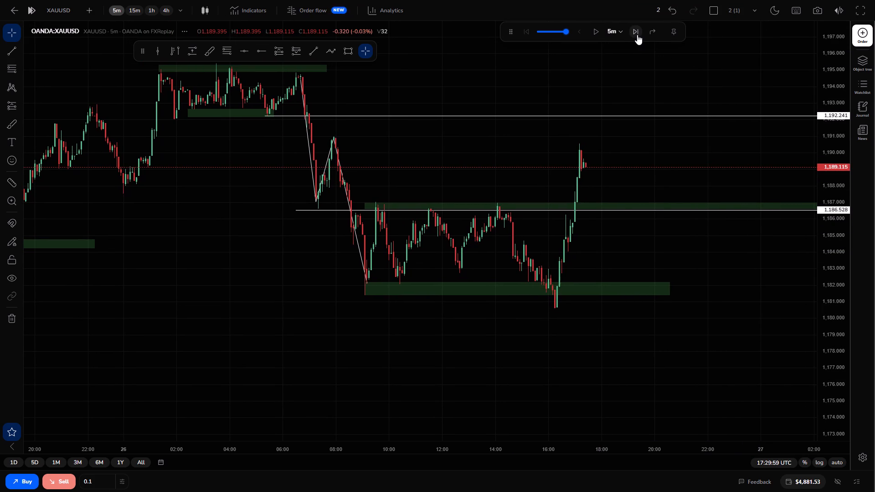
{"action": "double_click", "coordinate": [637, 35]}
{"action": "triple_click", "coordinate": [637, 35]}
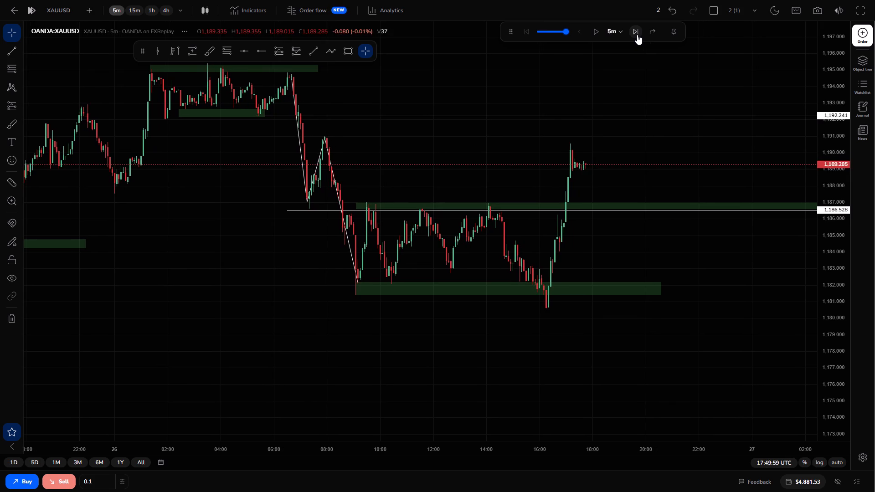
{"action": "triple_click", "coordinate": [637, 35]}
{"action": "triple_click", "coordinate": [637, 35]}
{"action": "left_click", "coordinate": [637, 35]}
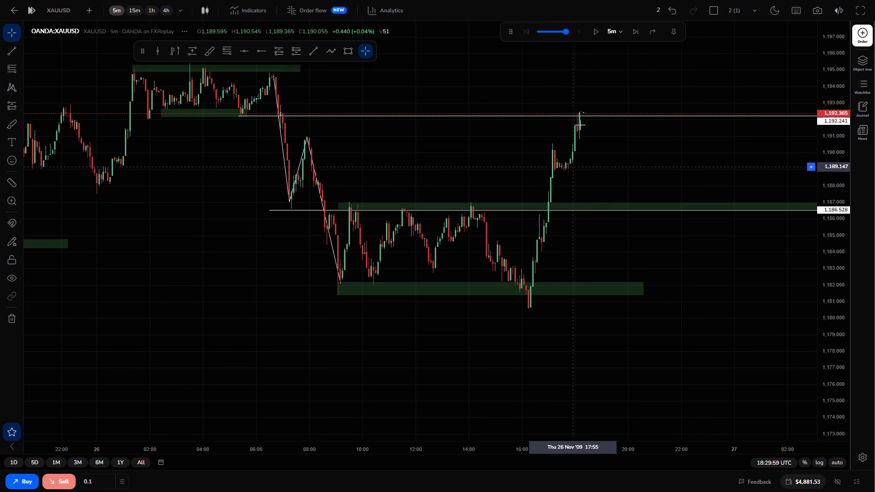
{"action": "triple_click", "coordinate": [631, 28]}
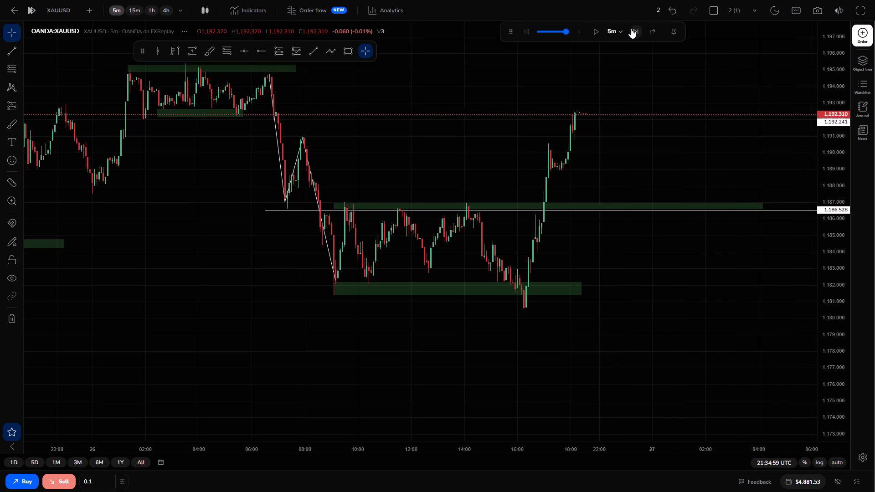
{"action": "triple_click", "coordinate": [631, 28]}
{"action": "triple_click", "coordinate": [631, 28]}
{"action": "left_click", "coordinate": [631, 28]}
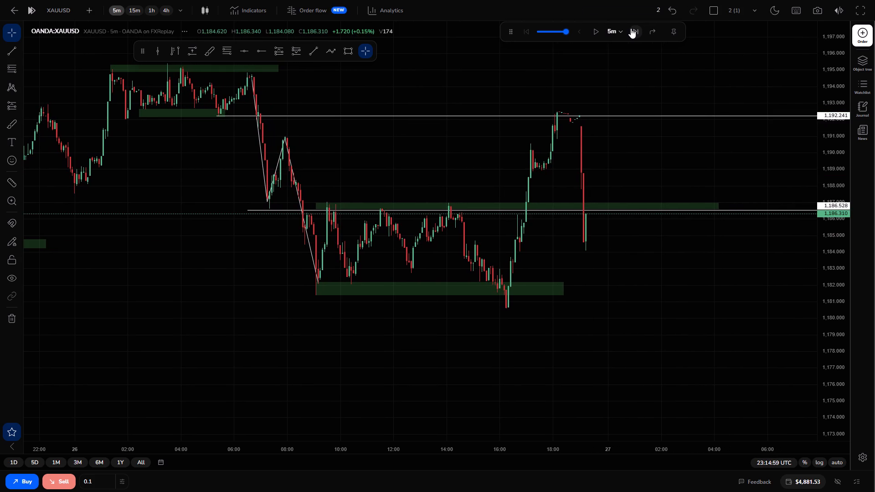
Advance the replay by two candles to 23:24:59 UTC.
{"action": "left_click_drag", "start_coordinate": [837, 261], "coordinate": [806, 181]}
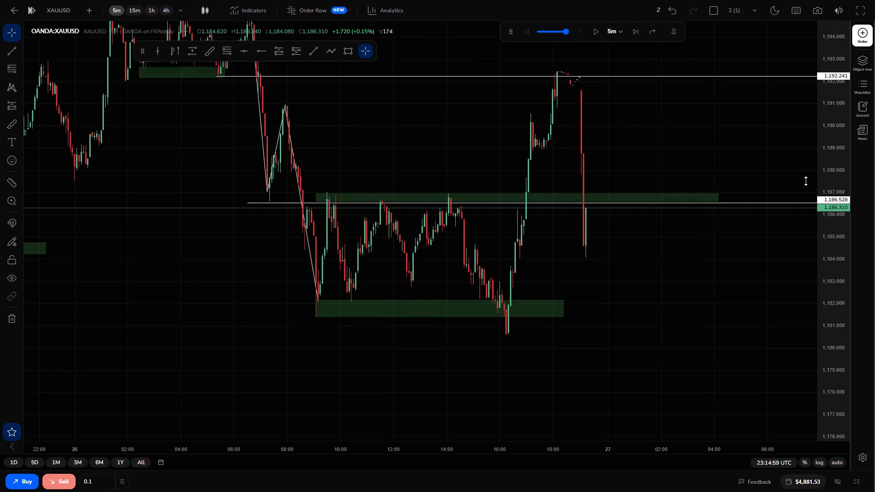
{"action": "left_click_drag", "start_coordinate": [806, 181], "coordinate": [792, 152]}
{"action": "left_click_drag", "start_coordinate": [667, 126], "coordinate": [738, 233]}
{"action": "scroll", "coordinate": [731, 231], "scroll_direction": "left", "scroll_amount": 1}
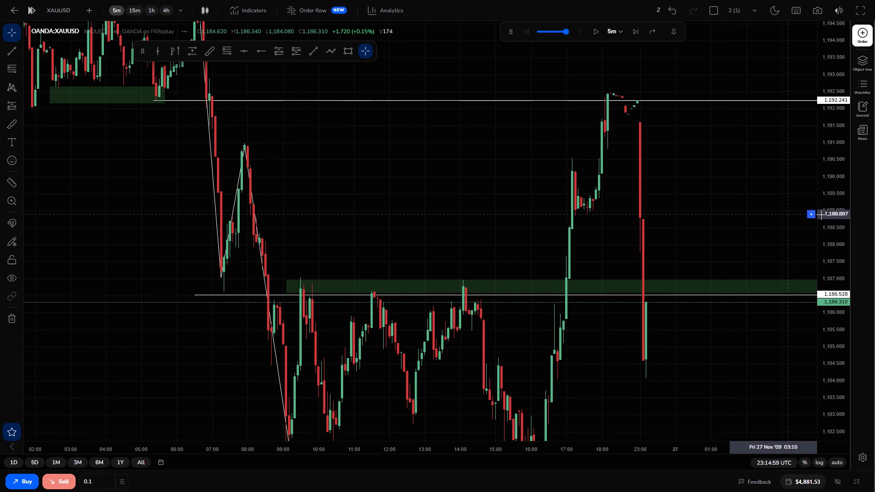
{"action": "left_click_drag", "start_coordinate": [834, 192], "coordinate": [834, 251]}
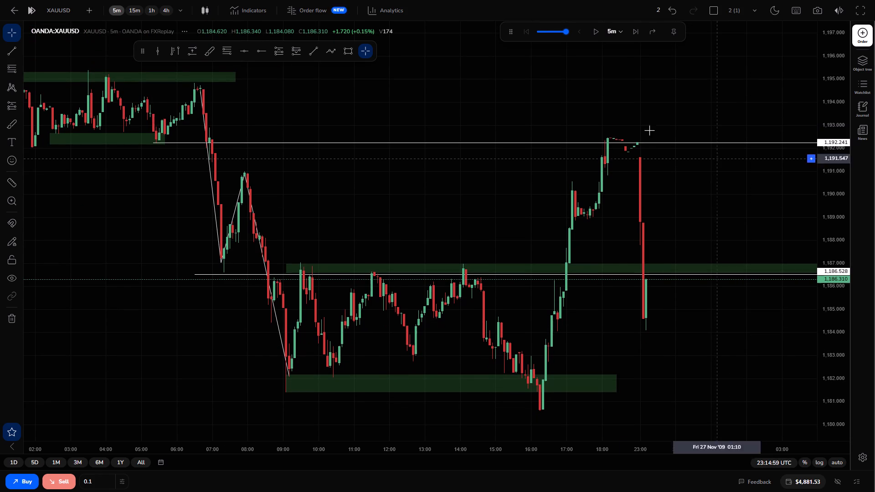
{"action": "double_click", "coordinate": [636, 32]}
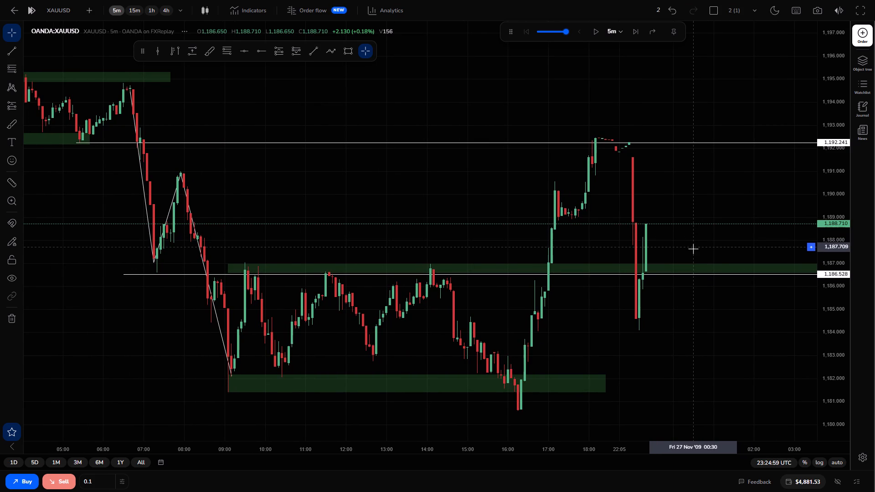
{"action": "left_click_drag", "start_coordinate": [693, 250], "coordinate": [710, 218]}
{"action": "left_click_drag", "start_coordinate": [820, 218], "coordinate": [819, 271]}
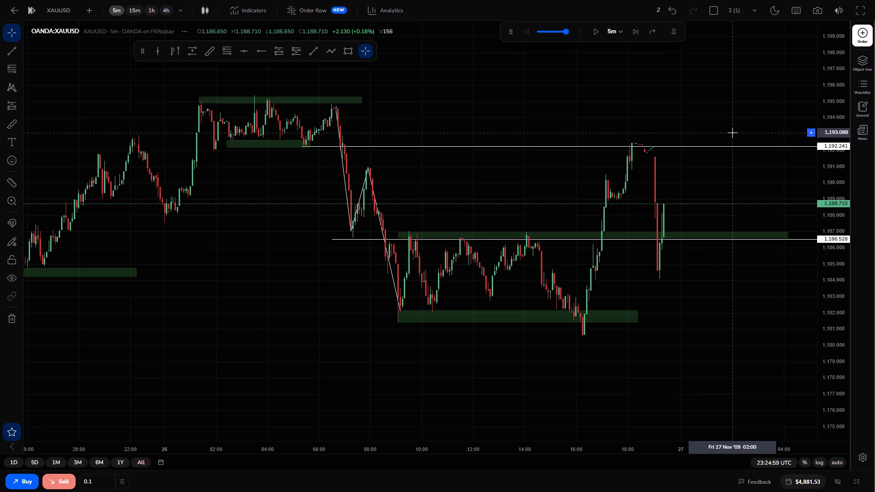
Switch to the STRATEGY.md notes in Notepad and start a new "~" line under RULES after the 0.5% risk rule.
{"action": "key", "text": "F11"}
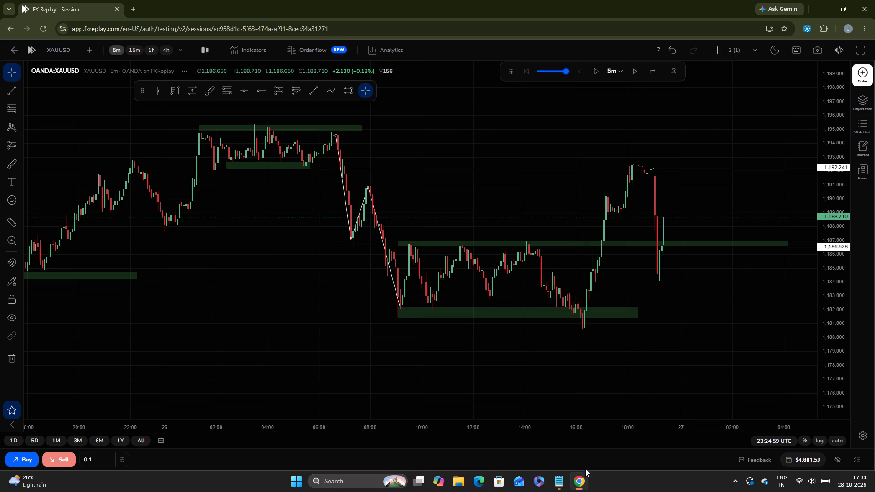
{"action": "left_click", "coordinate": [555, 474]}
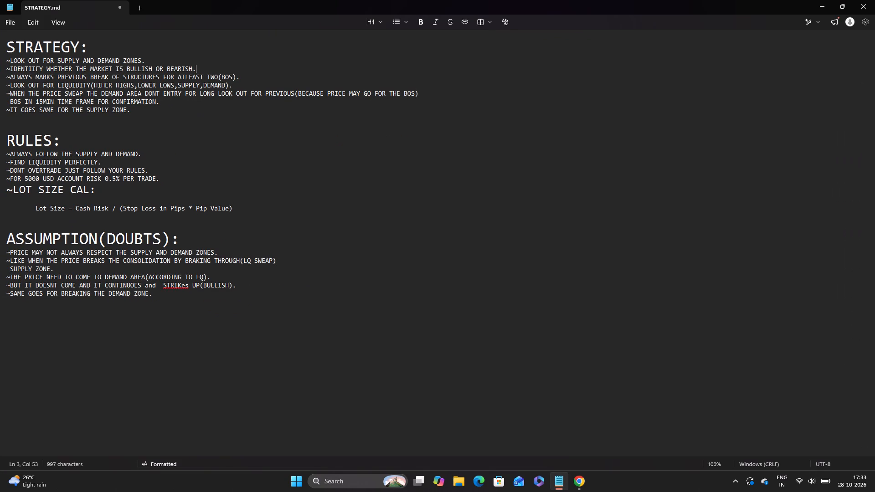
{"action": "left_click", "coordinate": [162, 179]}
{"action": "key", "text": "Return"}
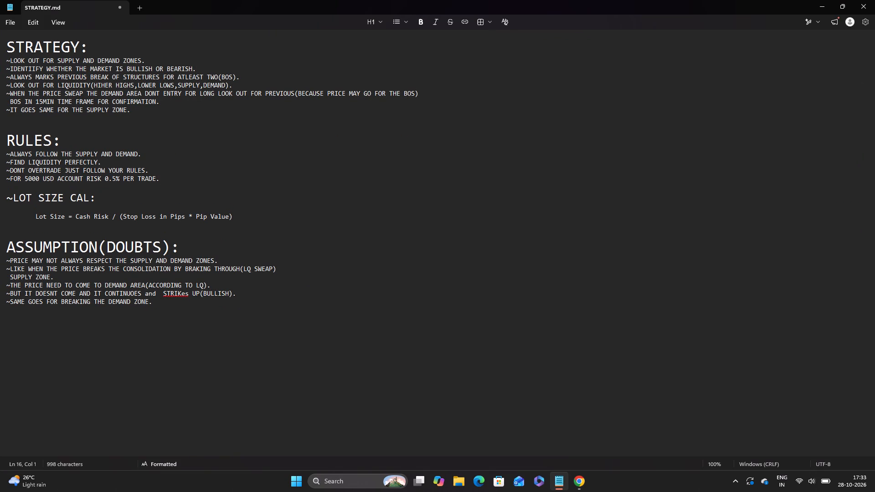
{"action": "key", "text": "shift+asciitilde"}
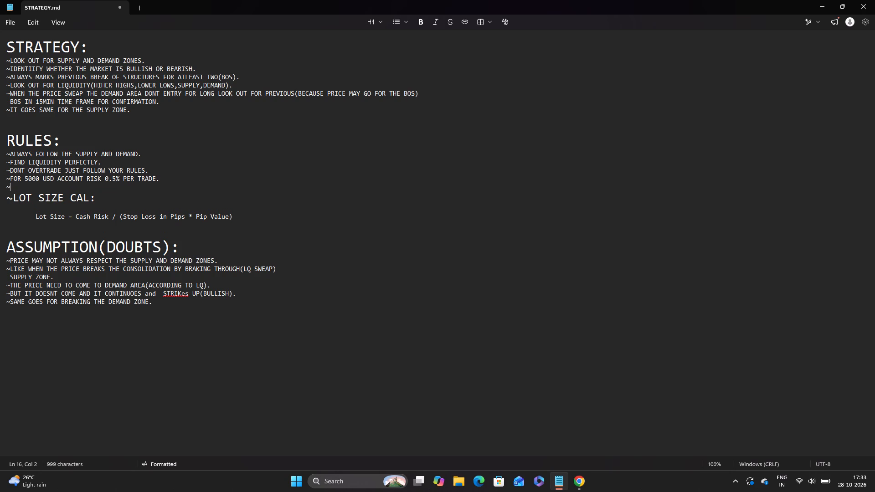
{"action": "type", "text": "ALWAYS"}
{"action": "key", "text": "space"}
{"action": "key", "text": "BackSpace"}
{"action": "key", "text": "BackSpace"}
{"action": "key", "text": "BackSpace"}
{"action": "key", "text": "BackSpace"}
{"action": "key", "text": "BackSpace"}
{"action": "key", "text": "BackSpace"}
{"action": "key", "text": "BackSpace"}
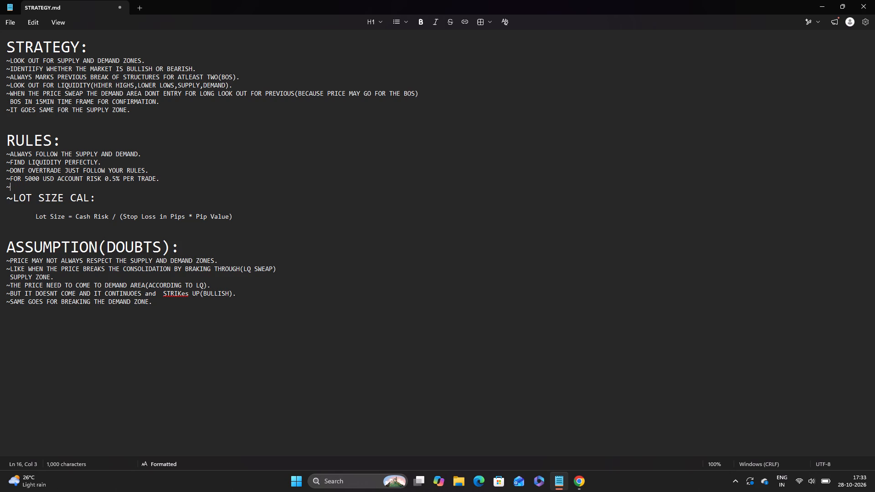
Write the rule "DONT REMOVE THE PREVIOUS SUPPLY AND DEMAND ZONES" on the new line, correcting the spelling of SUPPLY.
{"action": "type", "text": "DONT REM"}
{"action": "type", "text": "OV"}
{"action": "type", "text": "E"}
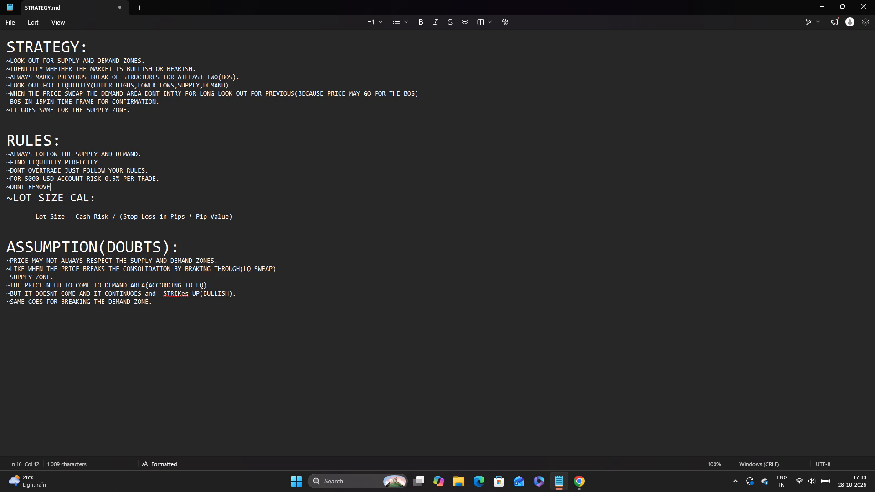
{"action": "key", "text": "space"}
{"action": "type", "text": "THE PREVIOUS"}
{"action": "key", "text": "space"}
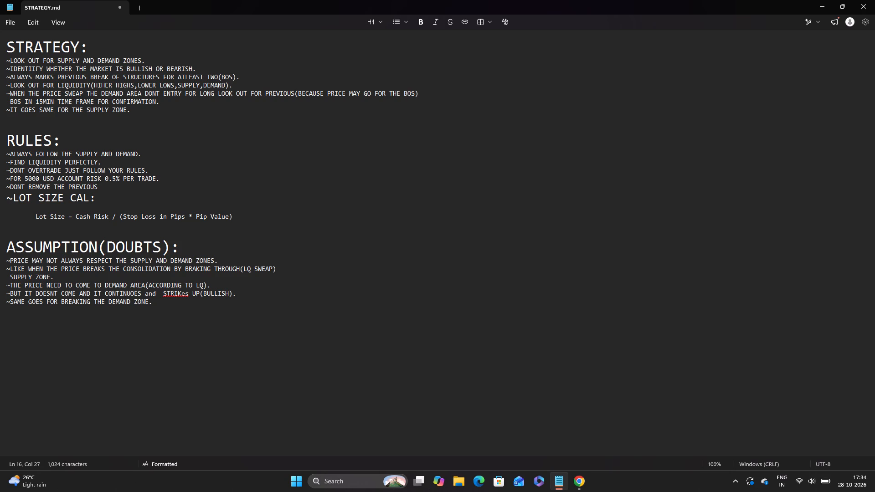
{"action": "type", "text": "SU"}
{"action": "type", "text": "PLL"}
{"action": "key", "text": "y"}
{"action": "key", "text": "space"}
{"action": "key", "text": "Left"}
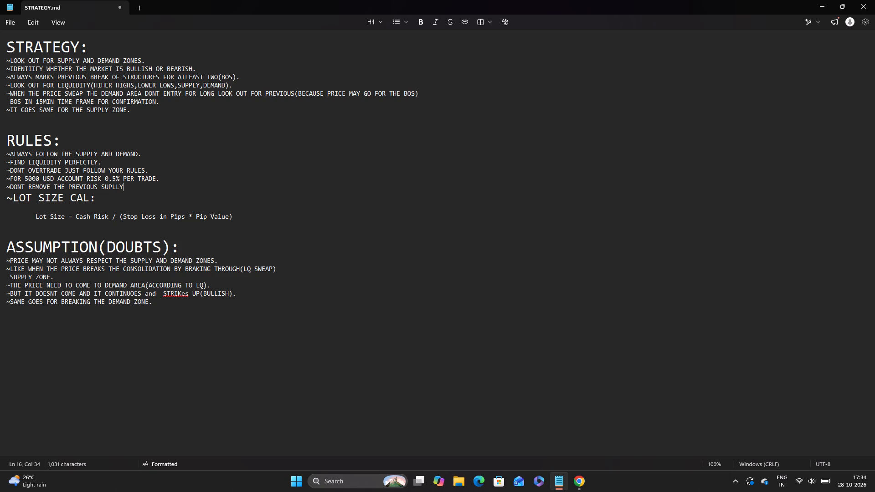
{"action": "key", "text": "Left"}
{"action": "key", "text": "Left"}
{"action": "key", "text": "Left"}
{"action": "key", "text": "p"}
{"action": "key", "text": "Right"}
{"action": "key", "text": "Right"}
{"action": "key", "text": "Left"}
{"action": "key", "text": "BackSpace"}
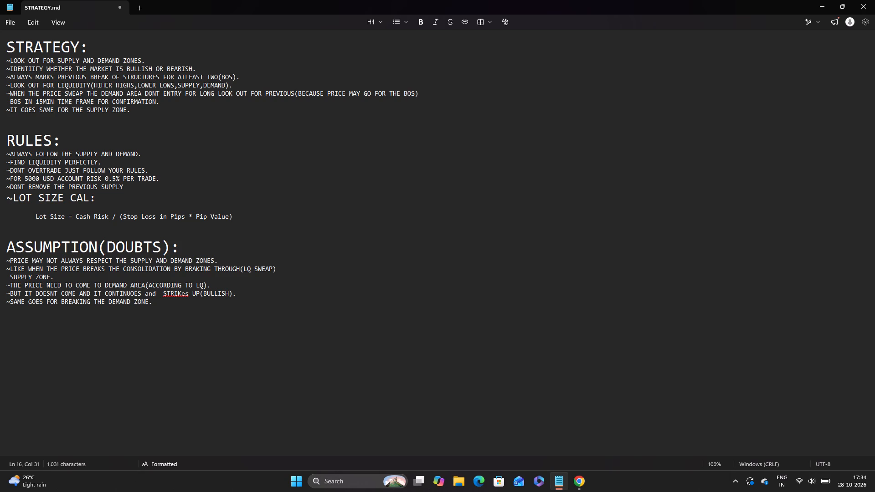
{"action": "key", "text": "Right"}
{"action": "key", "text": "Right"}
{"action": "key", "text": "space"}
{"action": "type", "text": "AND DEMAN"}
{"action": "type", "text": "D"}
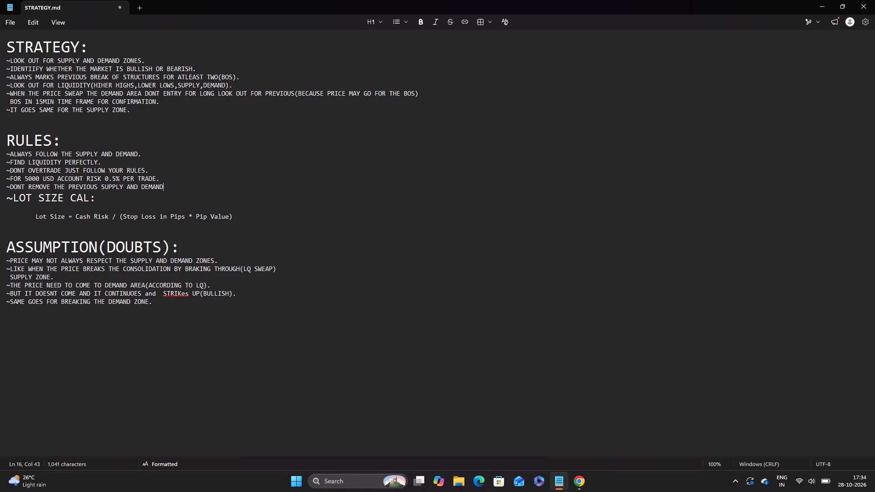
{"action": "key", "text": "space"}
{"action": "type", "text": "ZONES"}
Complete the rule with the bracketed reason "(PRICE MAY VALUES THESE ZONES).".
{"action": "key", "text": "shift+parenleft"}
{"action": "type", "text": "PRICE"}
{"action": "key", "text": "space"}
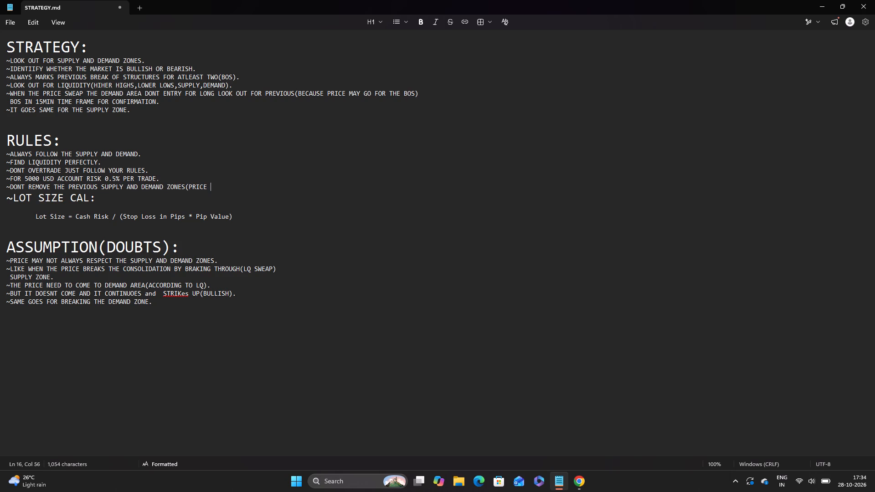
{"action": "type", "text": "MAY"}
{"action": "key", "text": "space"}
{"action": "type", "text": "VALUES THESE"}
{"action": "key", "text": "space"}
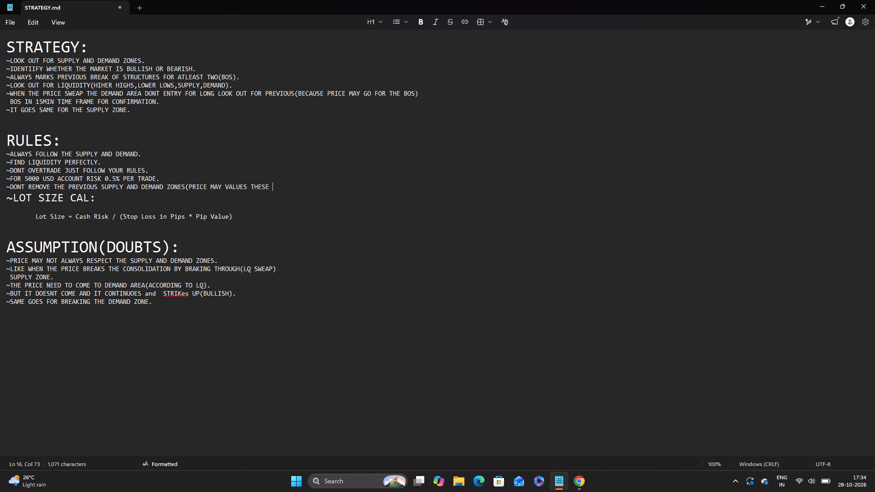
{"action": "type", "text": "ZONES"}
{"action": "key", "text": "shift+parenright"}
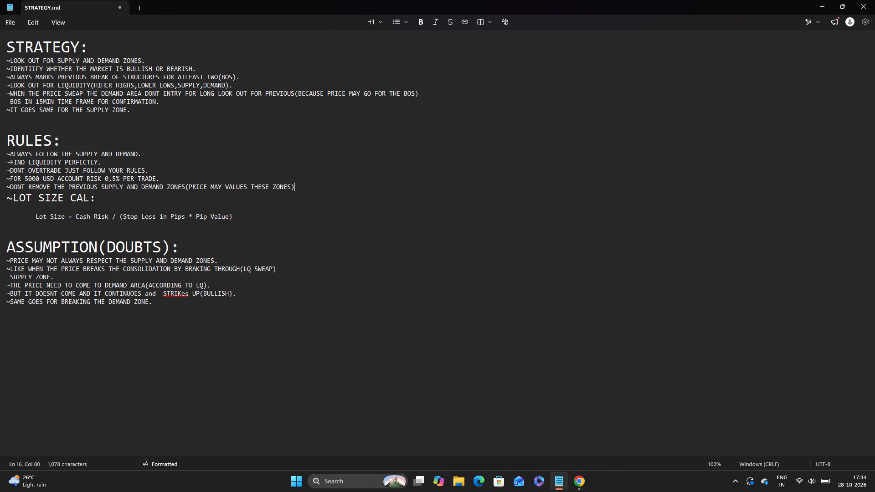
{"action": "key", "text": "period"}
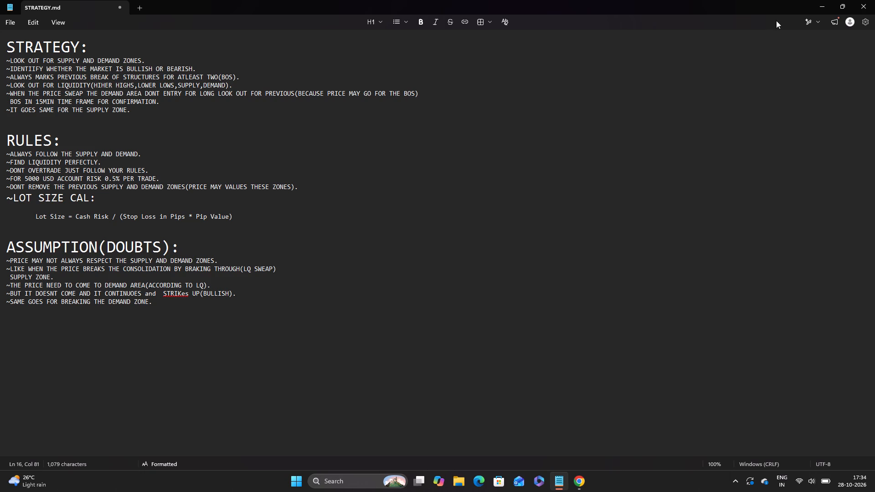
Return to the FX Replay chart and advance the replay by ten candles to 00:14:59 UTC.
{"action": "left_click", "coordinate": [828, 12]}
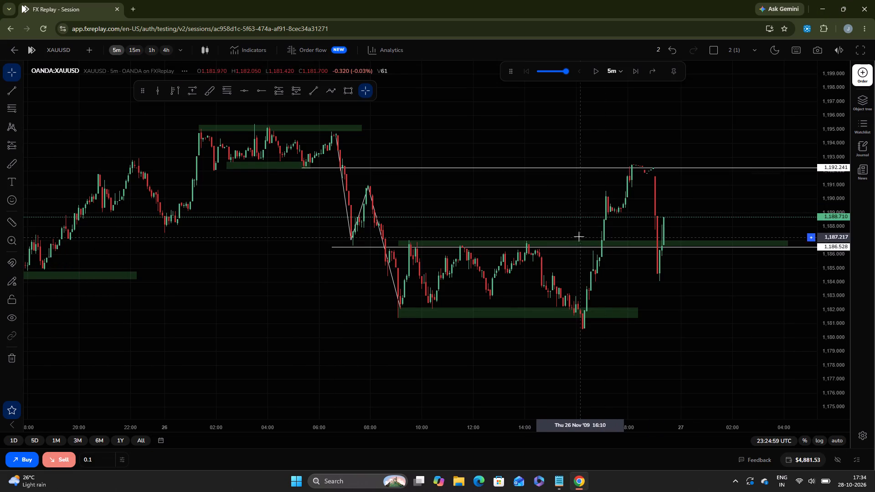
{"action": "left_click_drag", "start_coordinate": [579, 236], "coordinate": [535, 227]}
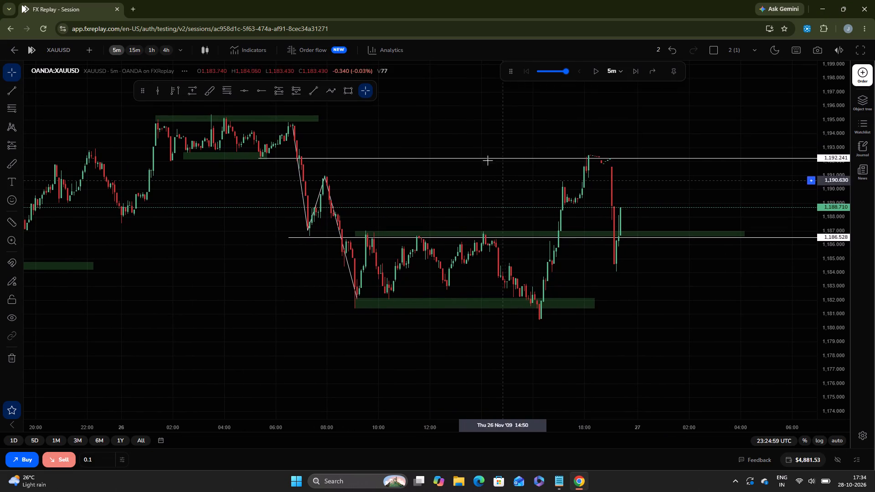
{"action": "triple_click", "coordinate": [637, 71]}
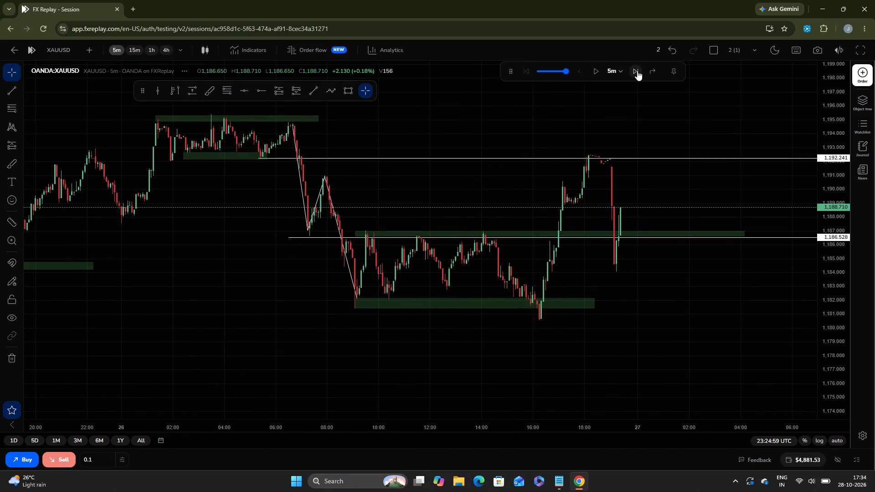
{"action": "triple_click", "coordinate": [637, 71]}
{"action": "triple_click", "coordinate": [637, 71]}
{"action": "left_click", "coordinate": [637, 71]}
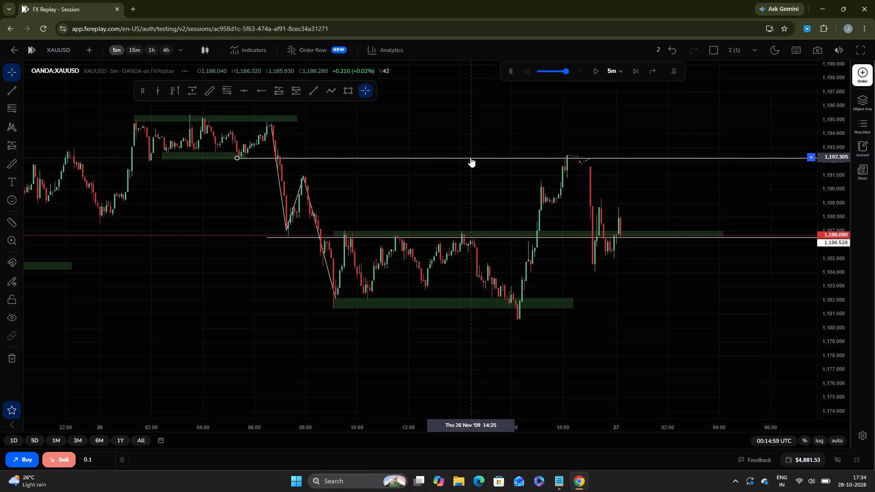
Display the replay chart in full screen with no drawing selected.
{"action": "left_click_drag", "start_coordinate": [448, 207], "coordinate": [504, 214]}
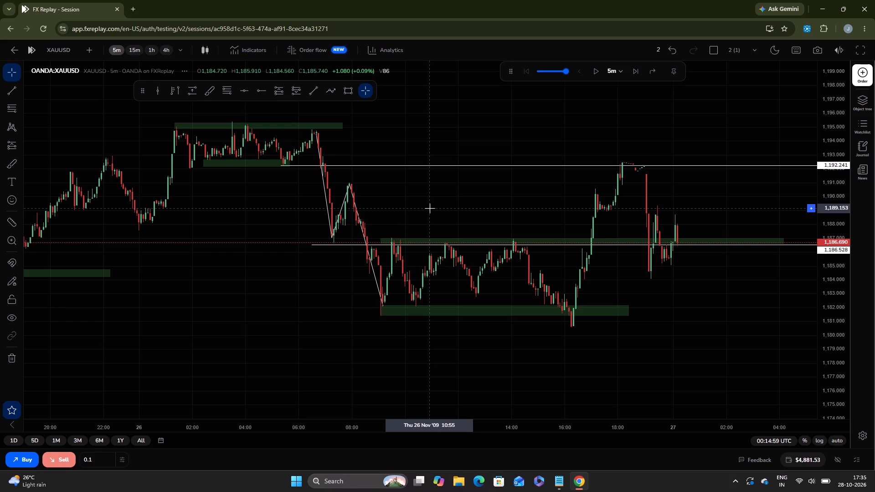
{"action": "key", "text": "F11"}
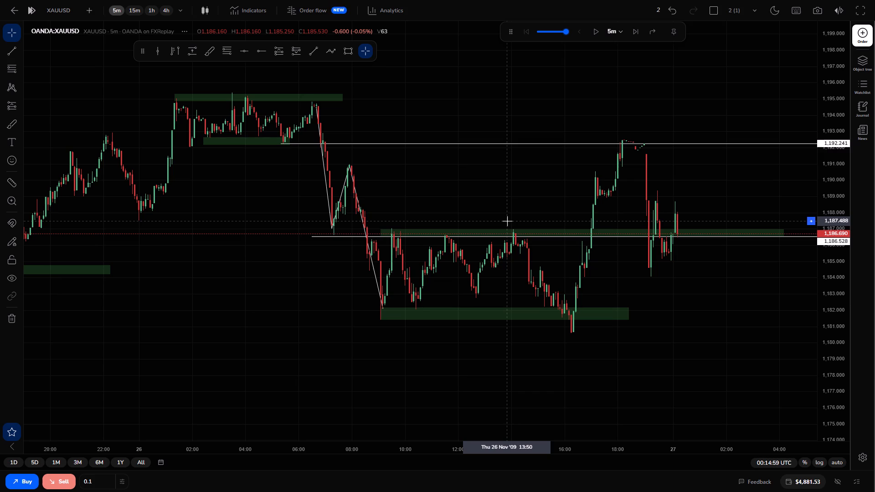
{"action": "left_click", "coordinate": [567, 228]}
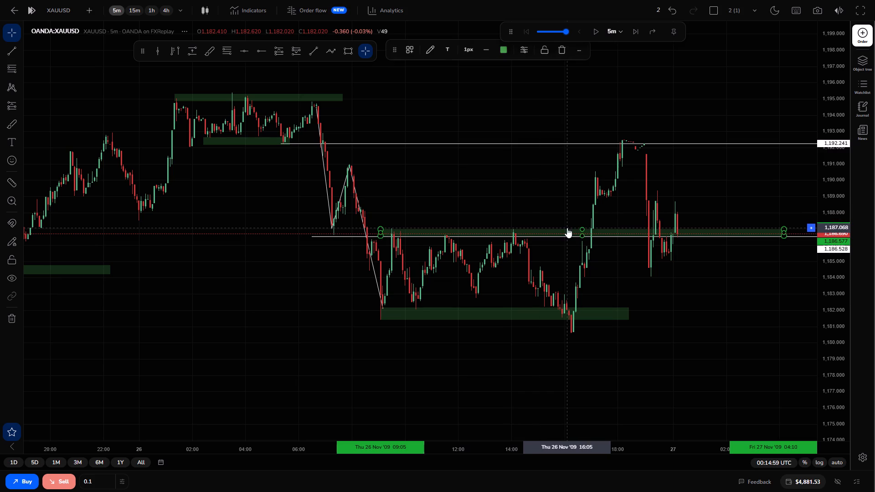
{"action": "left_click", "coordinate": [562, 200]}
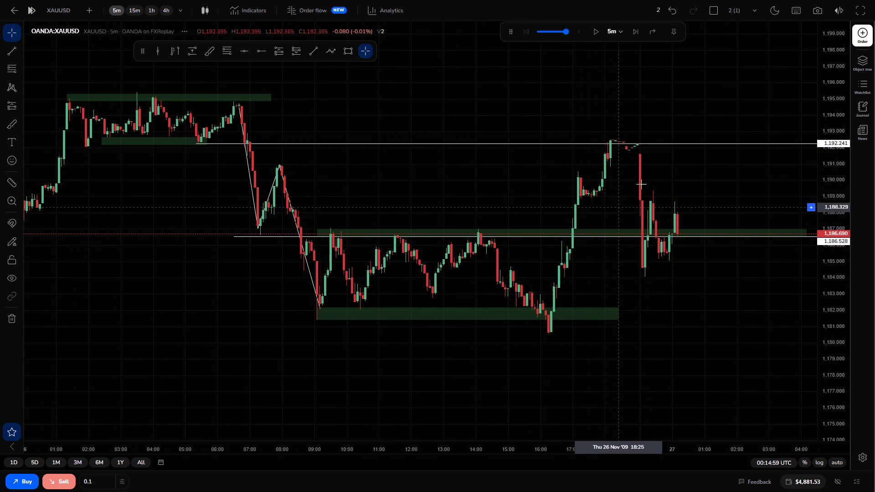
Advance the replay by four candles to 00:34:59 UTC.
{"action": "left_click", "coordinate": [633, 33]}
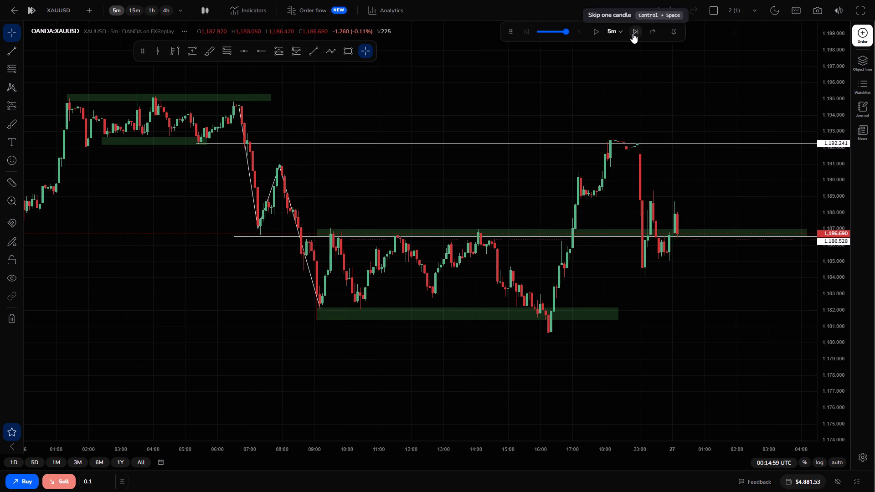
{"action": "double_click", "coordinate": [633, 33]}
{"action": "left_click", "coordinate": [633, 33]}
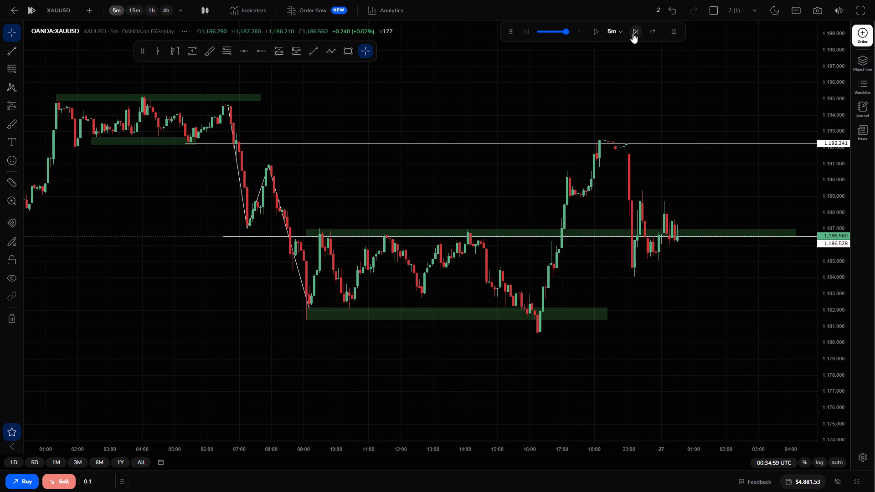
Draw a rectangle zone from the 23:25 candle's high, spanning about 1,189.28 to 1,188.36 and reaching about 03:10 on 27 Nov.
{"action": "left_click_drag", "start_coordinate": [677, 192], "coordinate": [545, 184]}
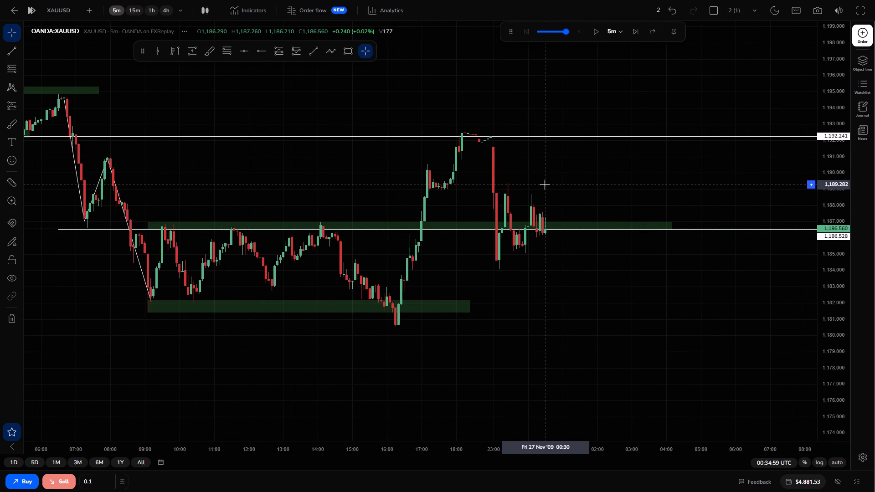
{"action": "left_click", "coordinate": [345, 55]}
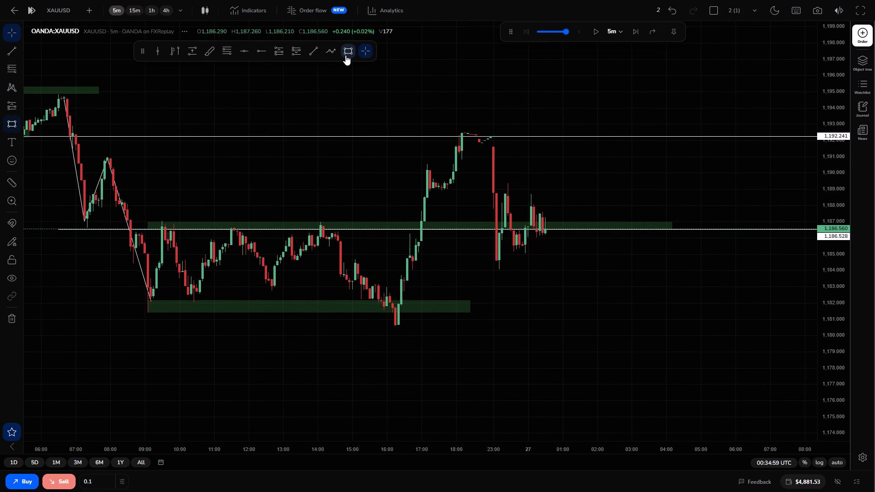
{"action": "left_click_drag", "start_coordinate": [507, 184], "coordinate": [509, 202]}
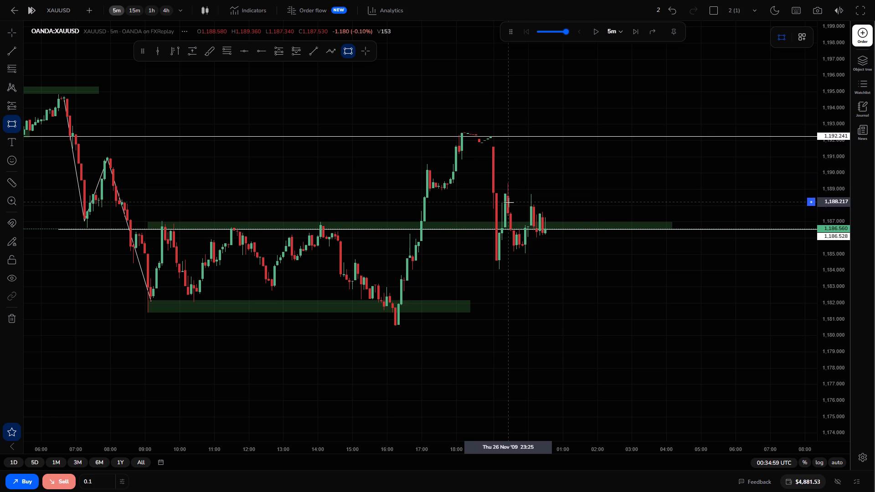
{"action": "left_click_drag", "start_coordinate": [509, 202], "coordinate": [639, 200]}
{"action": "left_click", "coordinate": [639, 200]}
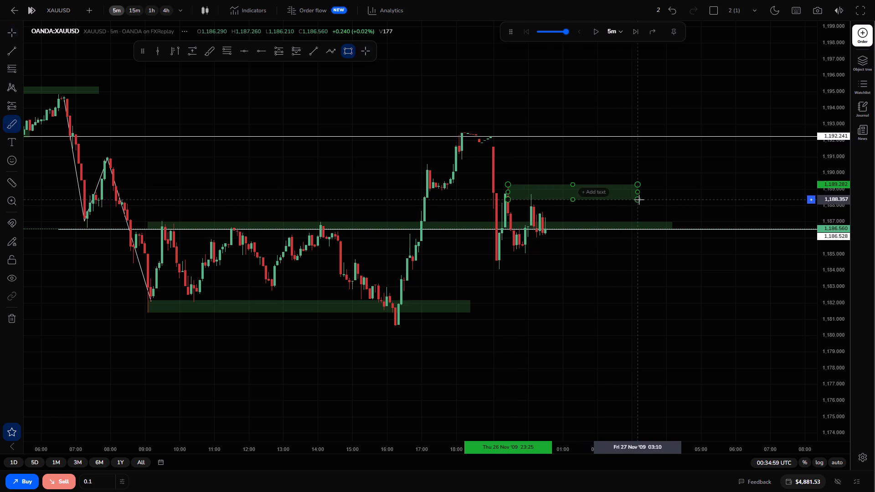
{"action": "left_click", "coordinate": [675, 215]}
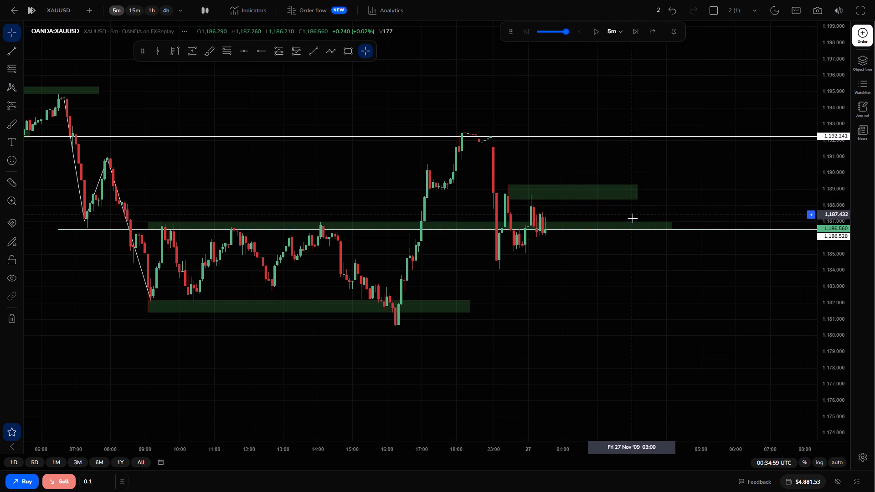
Move the long green zone at the 1,186.528 line down to about 1,185, beneath the latest candles' lows.
{"action": "left_click", "coordinate": [633, 223]}
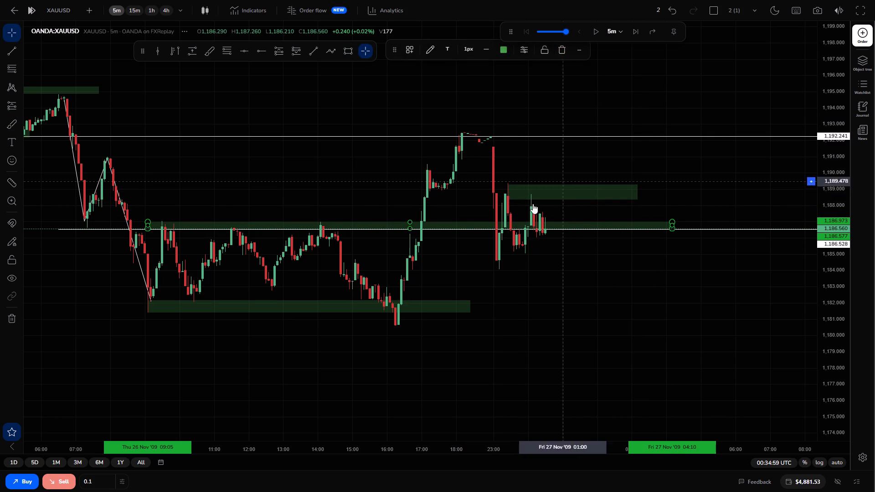
{"action": "left_click_drag", "start_coordinate": [472, 224], "coordinate": [787, 253]}
{"action": "left_click", "coordinate": [683, 286]}
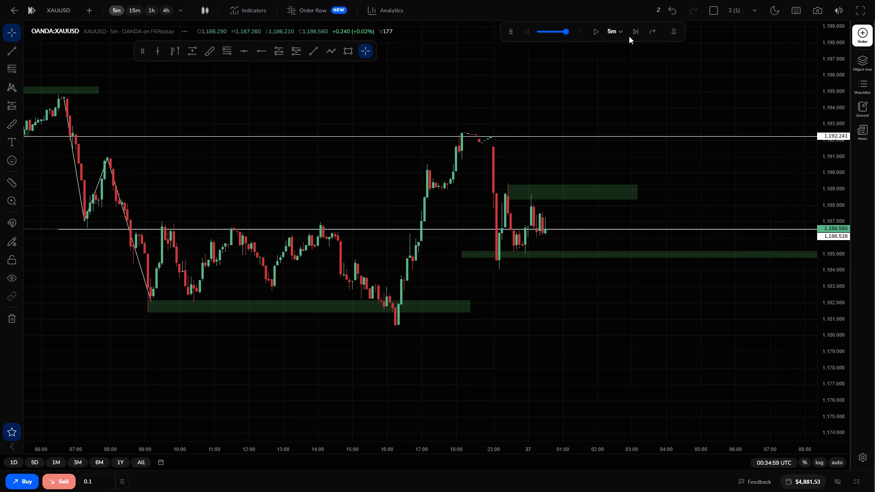
Advance the replay candle by candle to 01:54:59 UTC on 27 Nov.
{"action": "left_click", "coordinate": [629, 36]}
{"action": "triple_click", "coordinate": [631, 34]}
{"action": "double_click", "coordinate": [631, 34]}
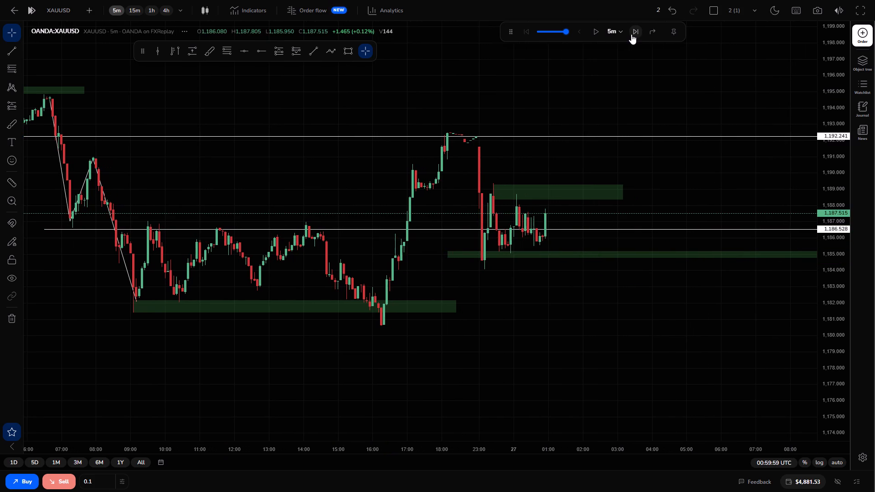
{"action": "left_click", "coordinate": [631, 34]}
{"action": "triple_click", "coordinate": [631, 34]}
{"action": "left_click", "coordinate": [631, 34]}
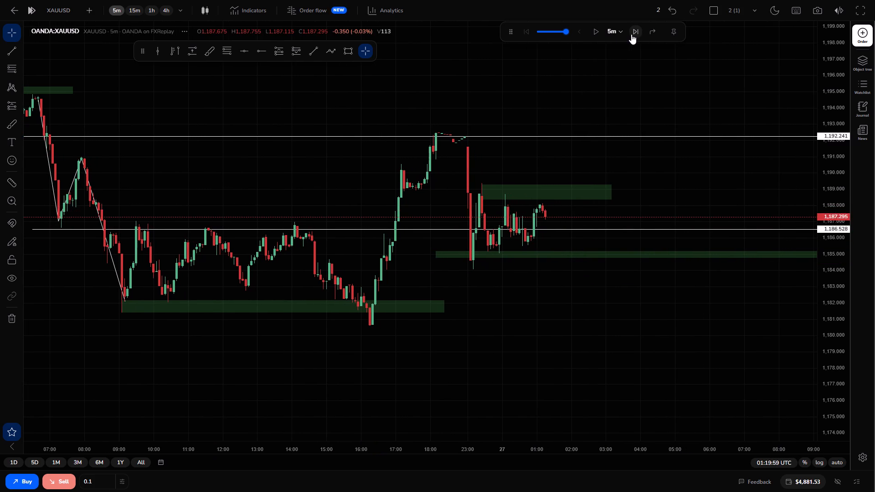
{"action": "triple_click", "coordinate": [631, 34]}
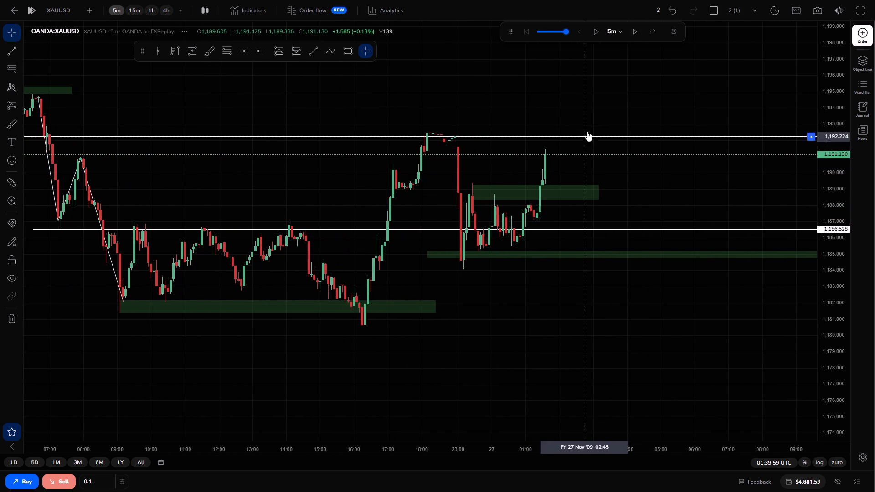
{"action": "left_click", "coordinate": [634, 34]}
{"action": "left_click", "coordinate": [634, 34]}
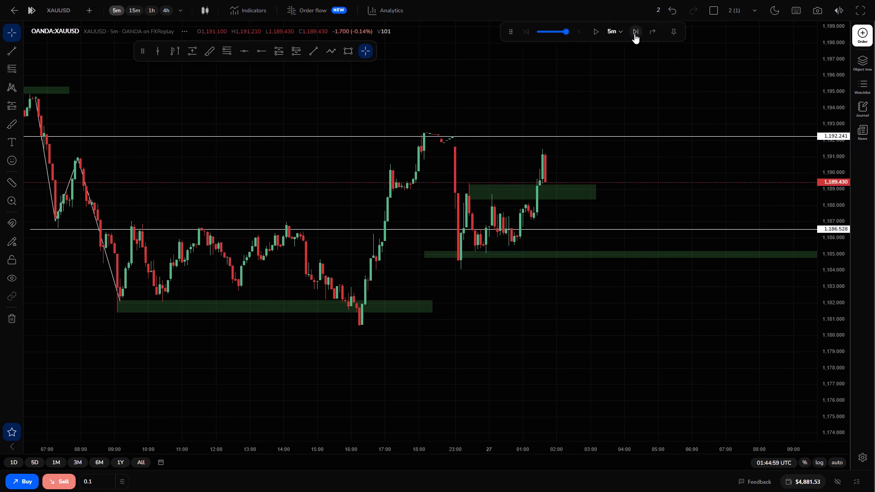
{"action": "left_click", "coordinate": [634, 34]}
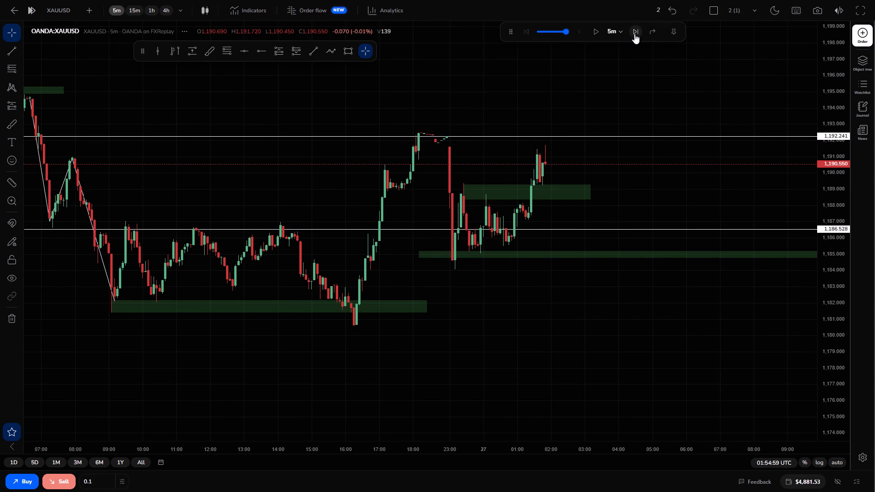
Examine price and the marked zones on the 15-minute, 1-hour and 4-hour timeframes, ending back on the 5-minute chart.
{"action": "left_click", "coordinate": [131, 9]}
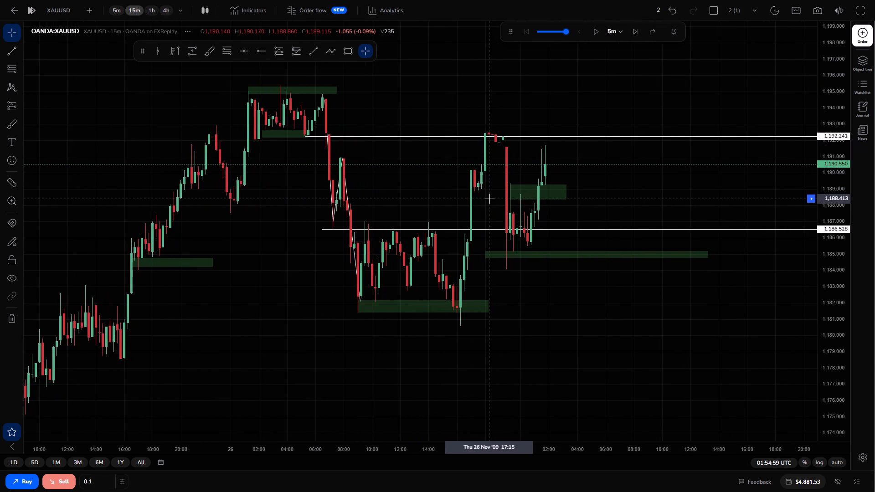
{"action": "left_click", "coordinate": [118, 14]}
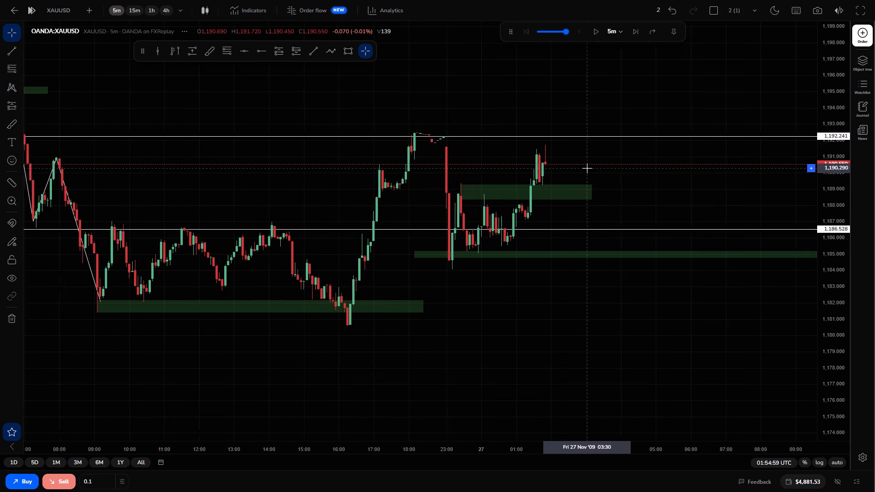
{"action": "left_click_drag", "start_coordinate": [849, 289], "coordinate": [826, 202]}
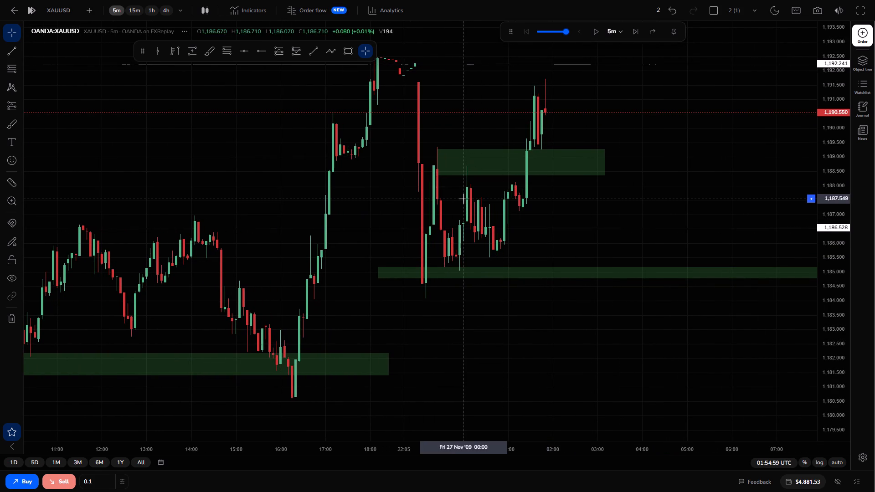
{"action": "left_click", "coordinate": [159, 16]}
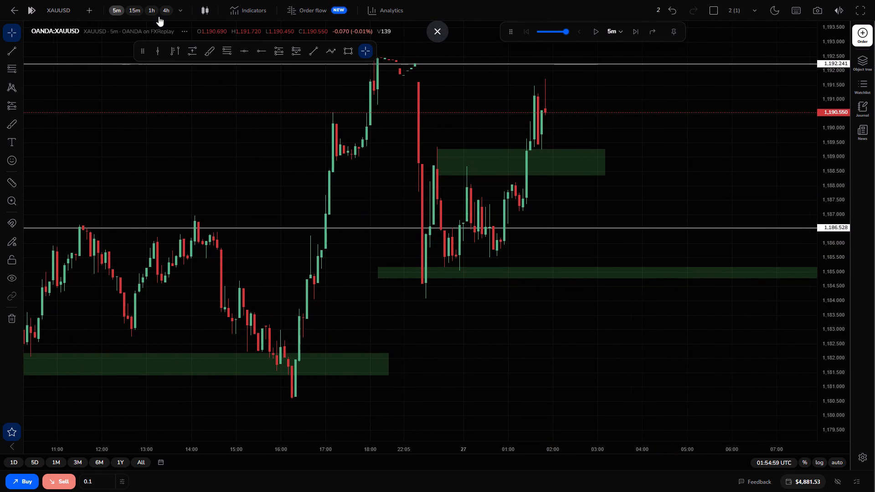
{"action": "left_click", "coordinate": [146, 12]}
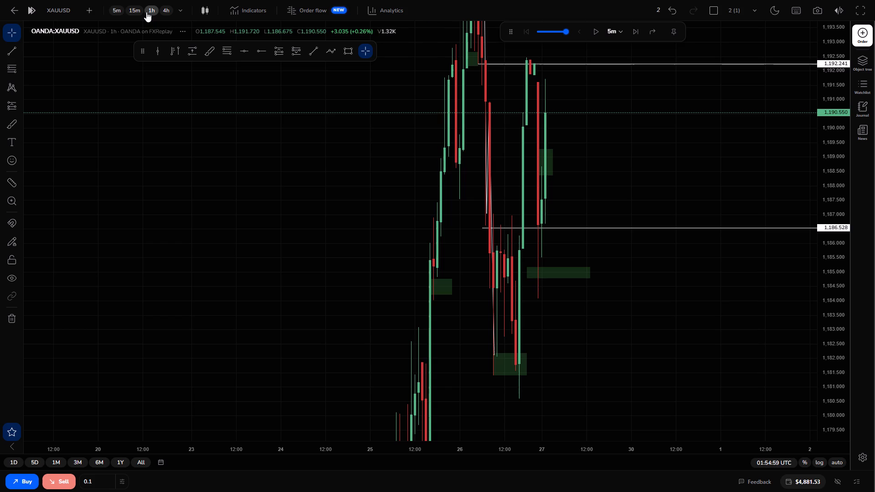
{"action": "left_click", "coordinate": [146, 12]}
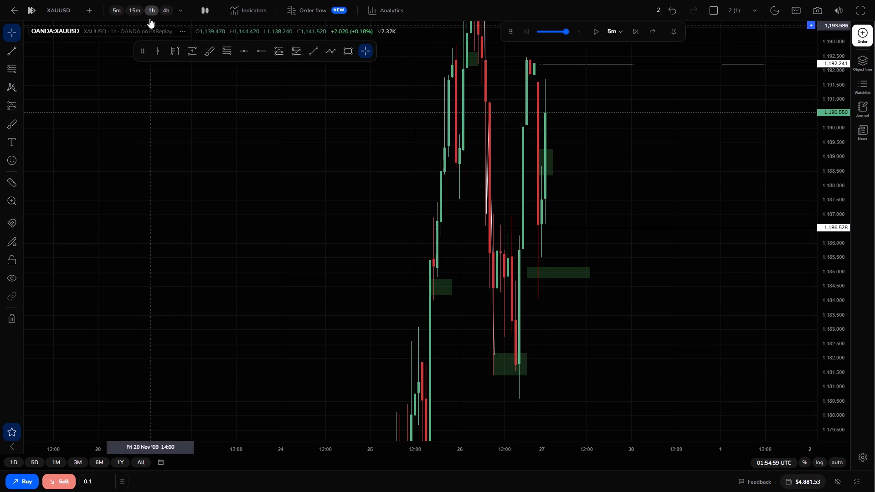
{"action": "left_click", "coordinate": [150, 6]}
{"action": "left_click", "coordinate": [170, 8]}
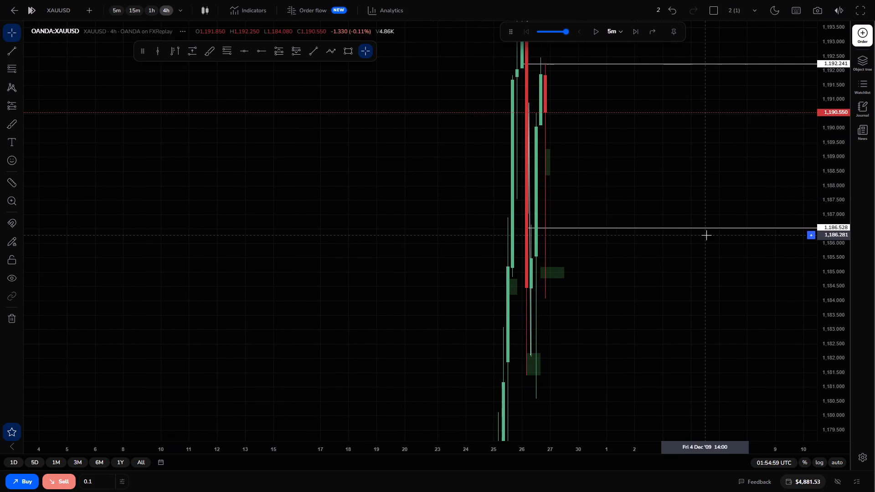
{"action": "left_click_drag", "start_coordinate": [844, 209], "coordinate": [826, 361]}
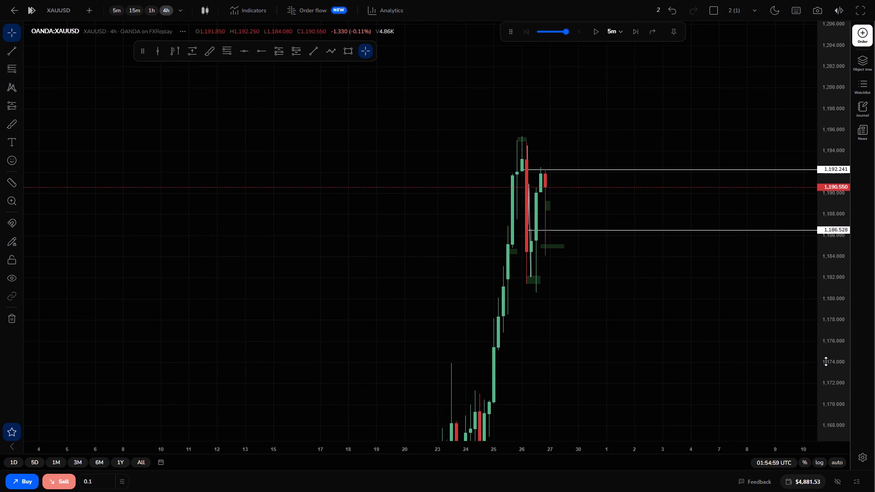
{"action": "left_click", "coordinate": [412, 262]}
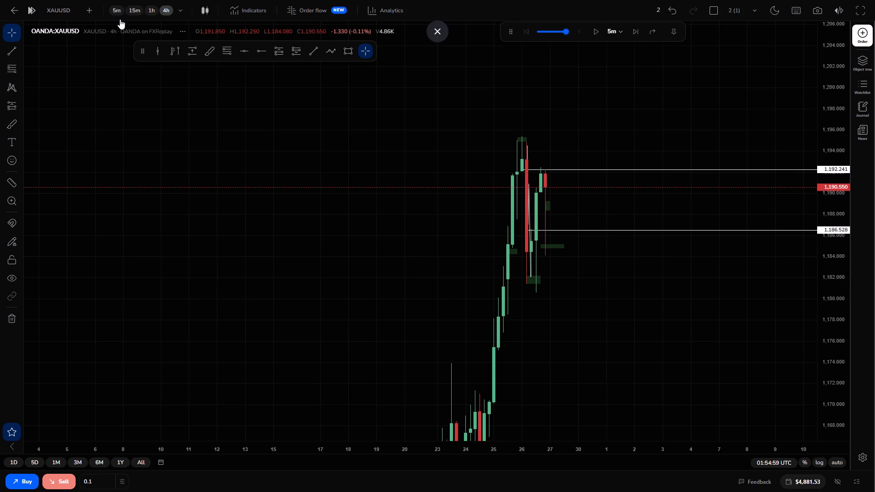
{"action": "left_click", "coordinate": [117, 12]}
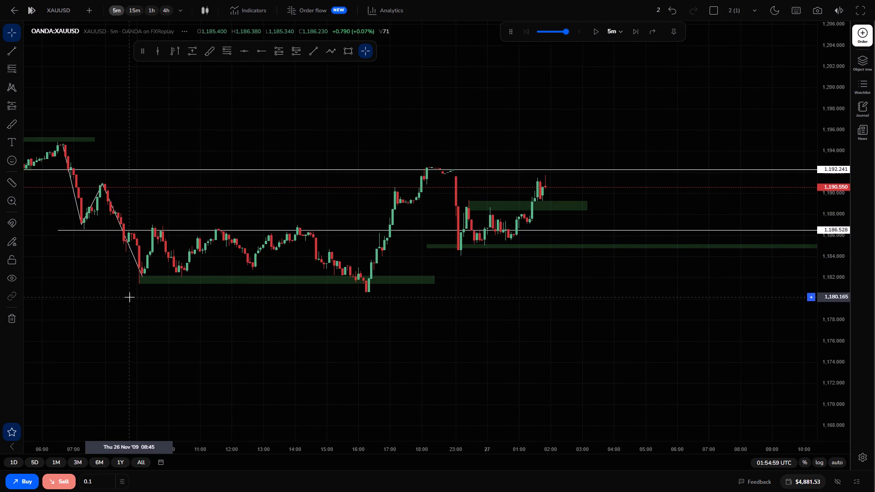
Open a 0.1-lot market sell position on XAUUSD.
{"action": "key", "text": "alt+shift+q"}
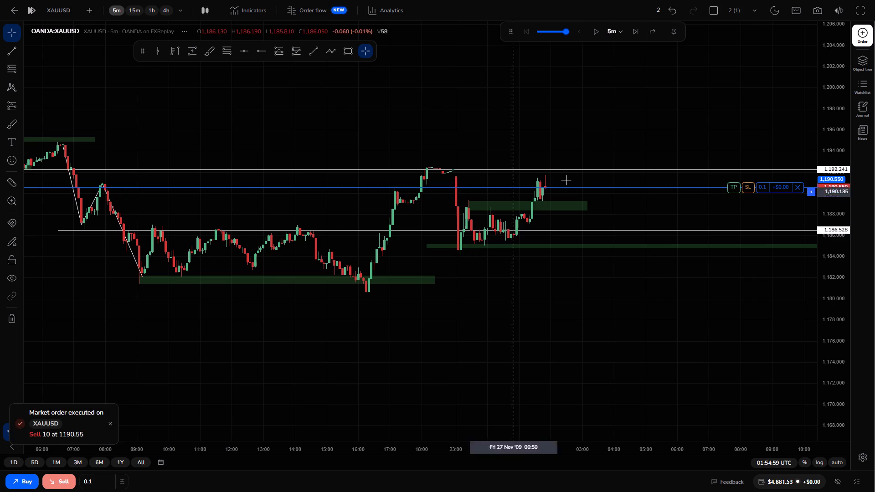
Set the sell position's take profit at about 1,186.61, just above the 1,186.528 line.
{"action": "left_click_drag", "start_coordinate": [736, 188], "coordinate": [738, 212]}
{"action": "left_click_drag", "start_coordinate": [827, 251], "coordinate": [795, 97]}
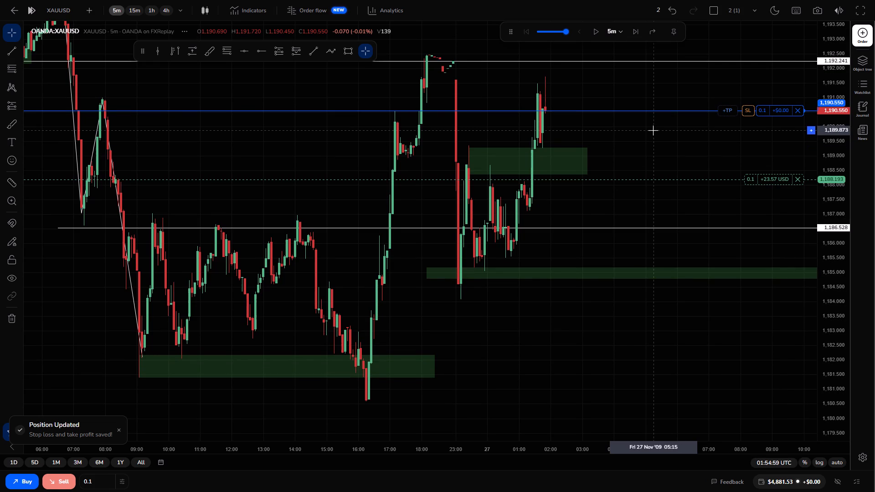
{"action": "left_click_drag", "start_coordinate": [653, 130], "coordinate": [666, 172]}
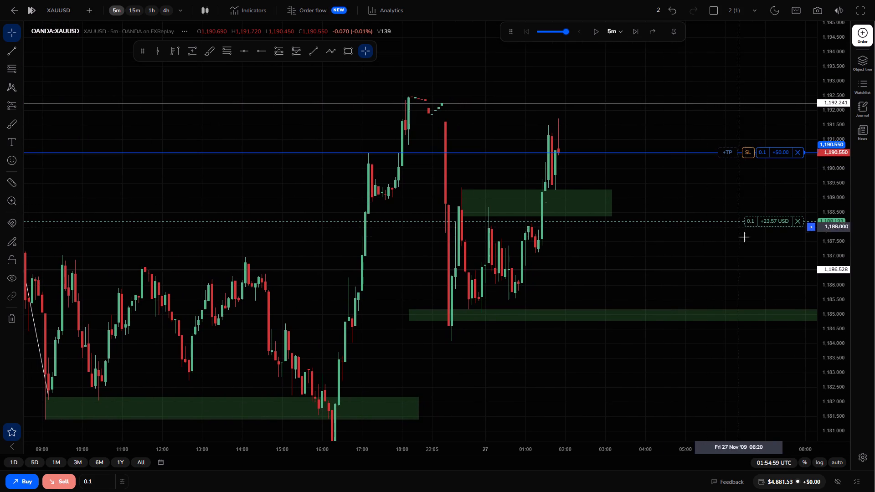
{"action": "left_click_drag", "start_coordinate": [752, 220], "coordinate": [766, 267]}
{"action": "left_click_drag", "start_coordinate": [712, 218], "coordinate": [715, 231]}
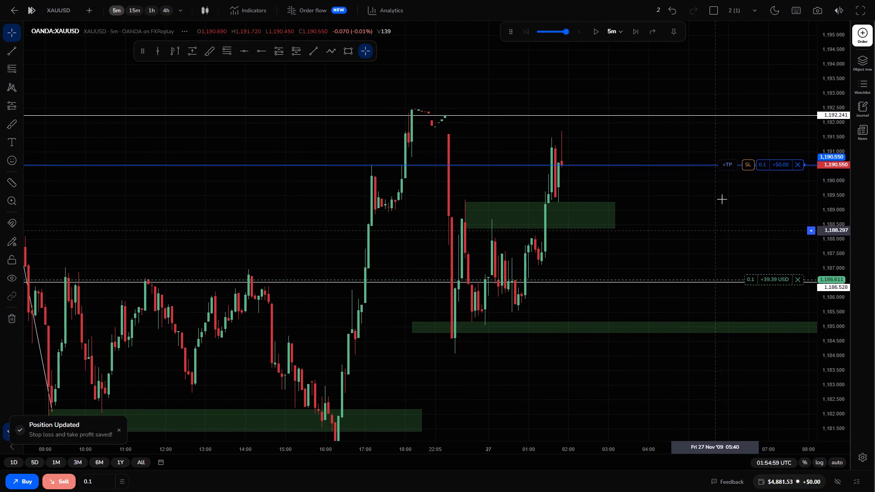
Set the sell position's stop loss at about 1,192.87, above the 1,192.241 line.
{"action": "left_click_drag", "start_coordinate": [746, 167], "coordinate": [744, 114]}
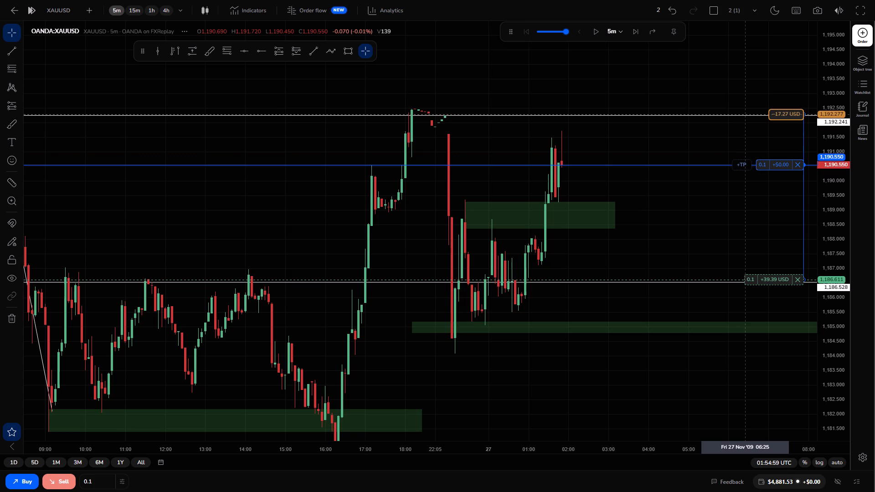
{"action": "left_click_drag", "start_coordinate": [744, 114], "coordinate": [742, 97]}
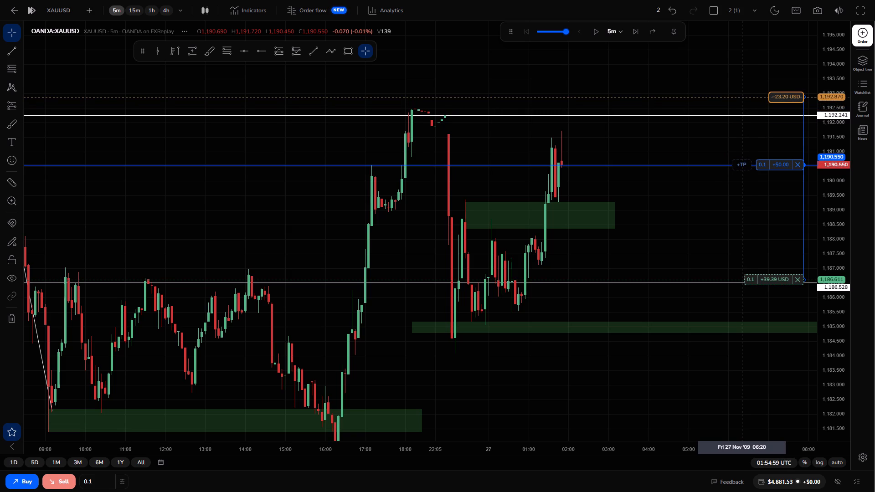
{"action": "left_click_drag", "start_coordinate": [742, 97], "coordinate": [741, 101]}
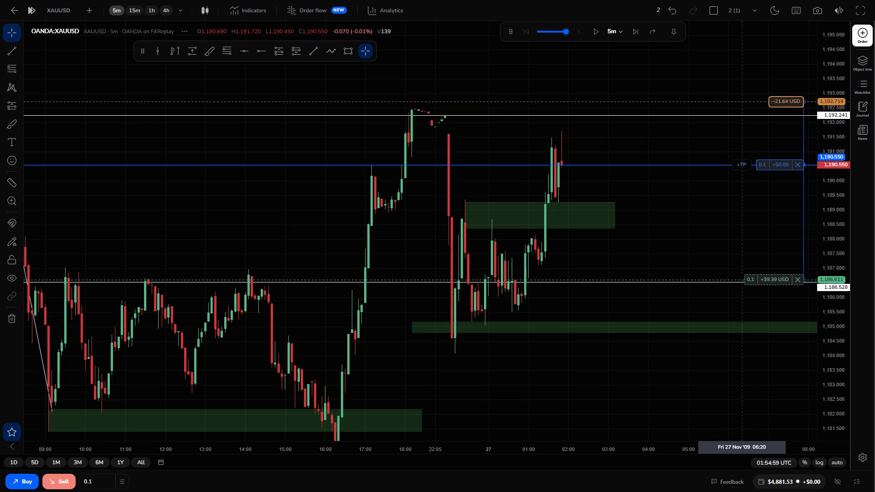
{"action": "left_click_drag", "start_coordinate": [741, 101], "coordinate": [738, 97]}
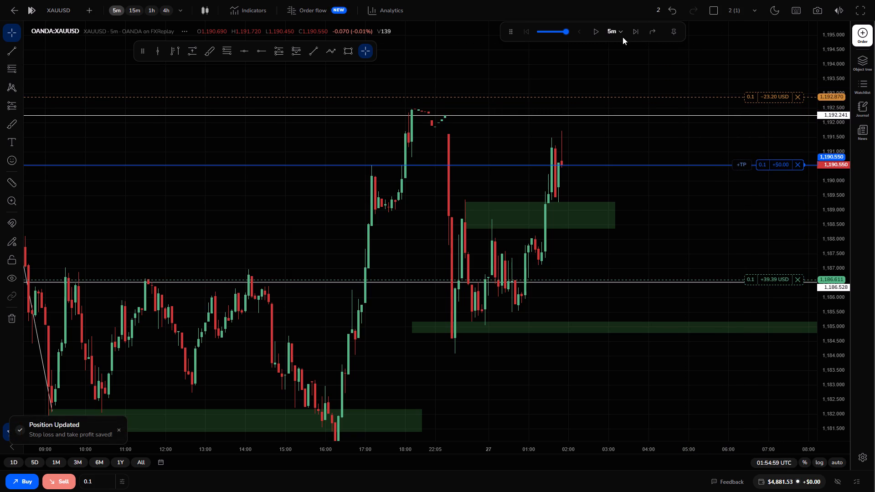
Advance the replay to 02:14:59 UTC and lower the stop loss to about 1,190.34, just below the entry price.
{"action": "left_click", "coordinate": [636, 30]}
{"action": "left_click", "coordinate": [636, 30]}
{"action": "left_click", "coordinate": [636, 30]}
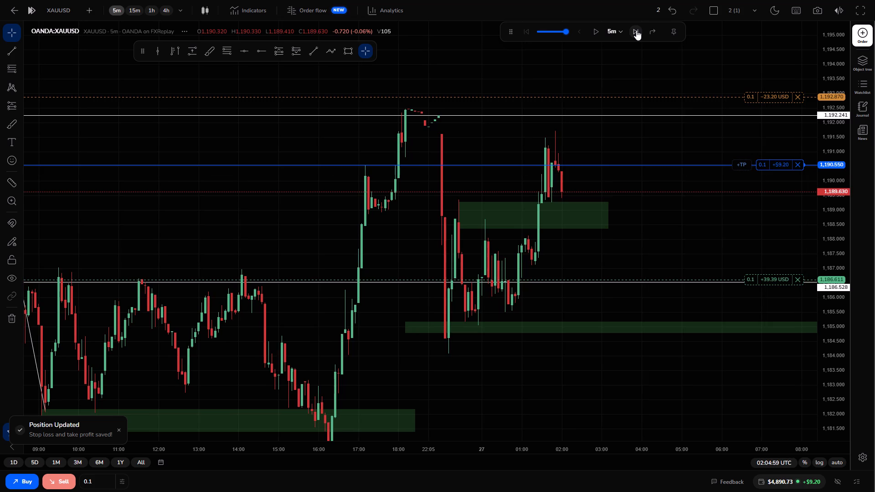
{"action": "left_click", "coordinate": [636, 30]}
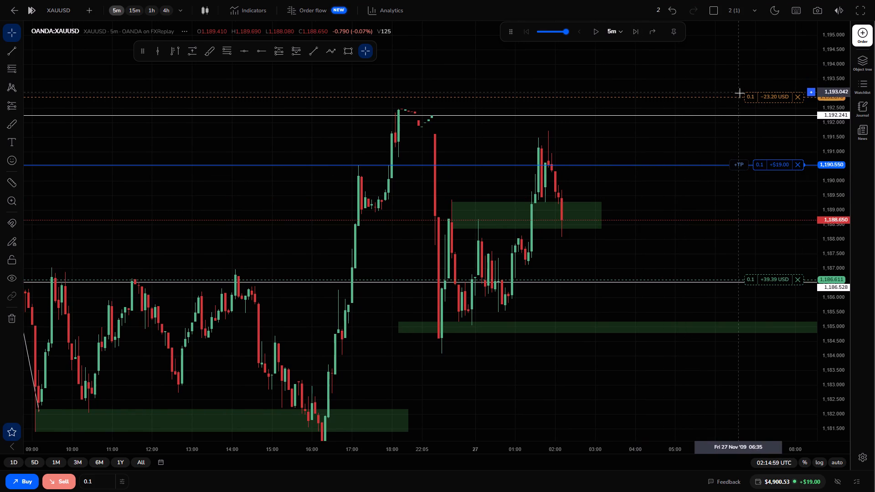
{"action": "left_click_drag", "start_coordinate": [751, 99], "coordinate": [772, 171]}
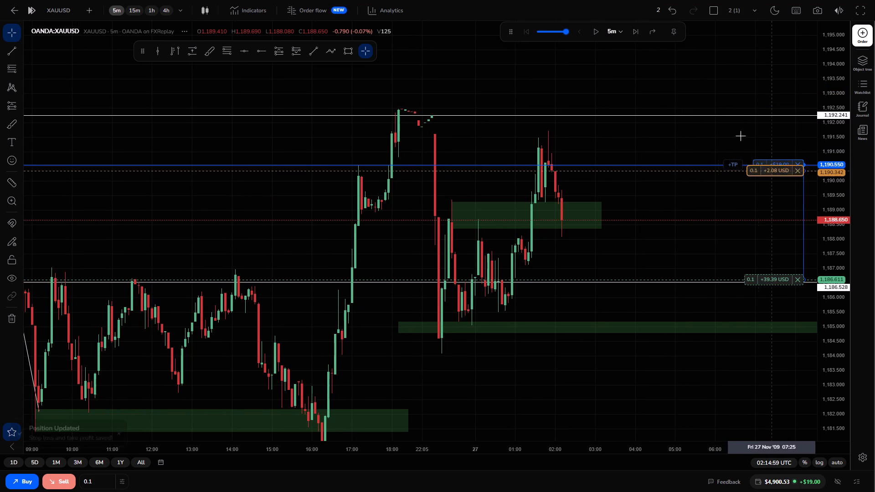
Run the replay on to 02:34:59 UTC and lower the stop loss to about 1,188.77, inside the upper green zone.
{"action": "double_click", "coordinate": [601, 29]}
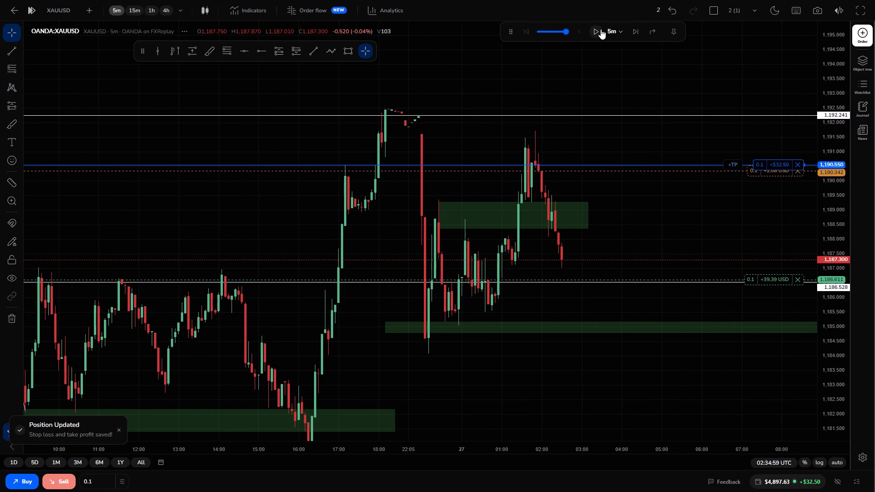
{"action": "left_click_drag", "start_coordinate": [757, 172], "coordinate": [762, 201]}
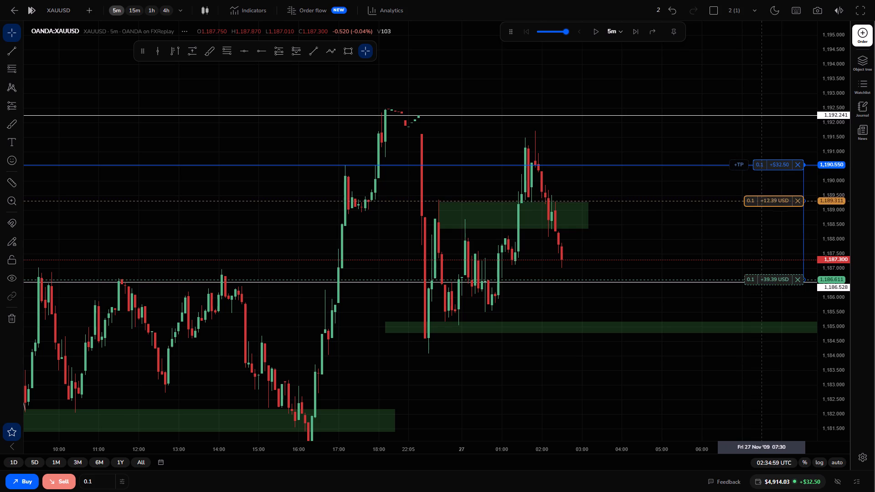
{"action": "left_click_drag", "start_coordinate": [762, 201], "coordinate": [762, 215]}
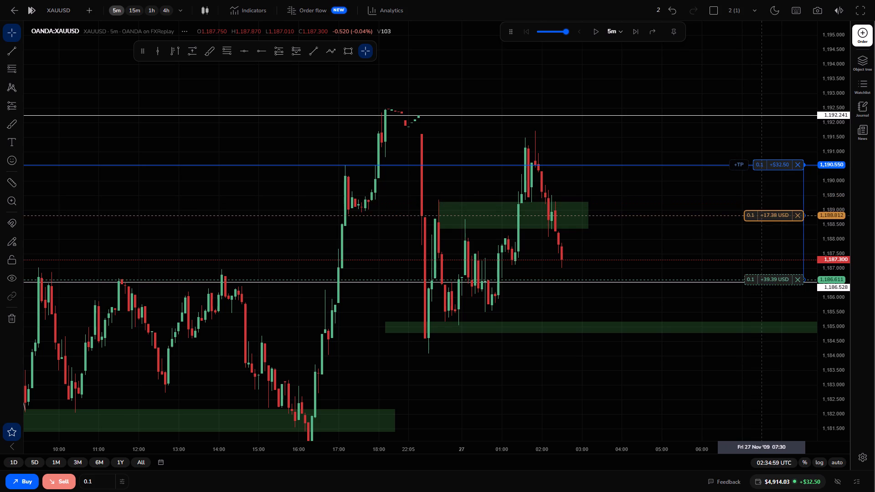
{"action": "left_click_drag", "start_coordinate": [762, 215], "coordinate": [762, 217]}
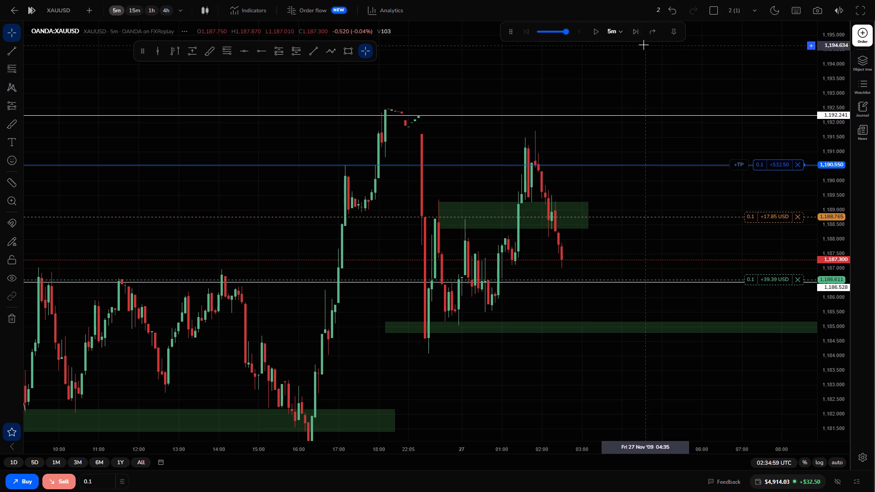
Advance the replay candle by candle to 04:19:59 UTC.
{"action": "left_click", "coordinate": [631, 26]}
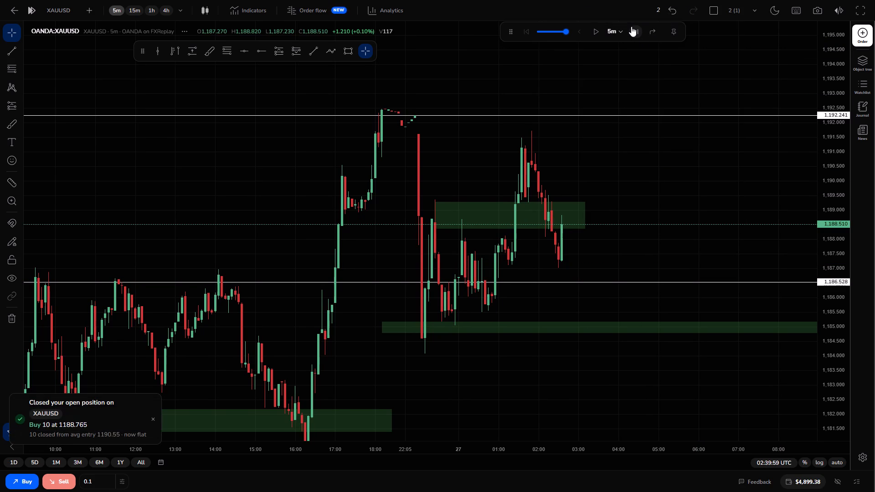
{"action": "double_click", "coordinate": [631, 26]}
{"action": "triple_click", "coordinate": [631, 26]}
{"action": "triple_click", "coordinate": [631, 26]}
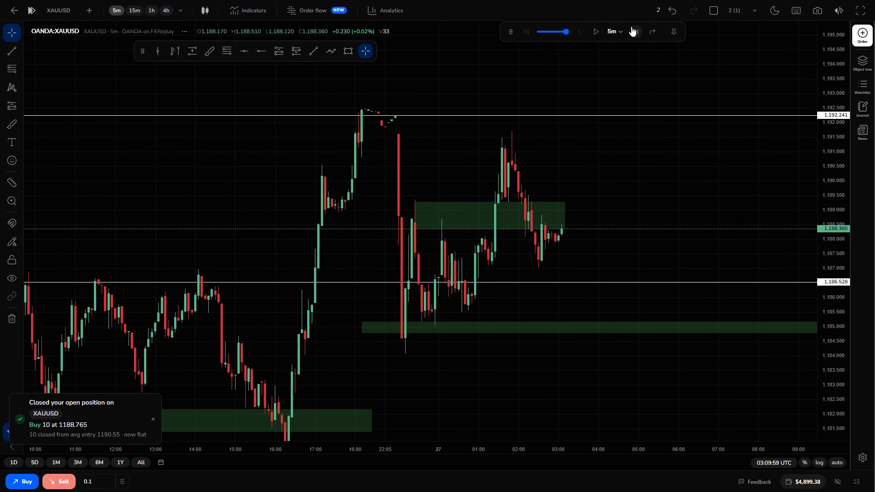
{"action": "triple_click", "coordinate": [631, 26]}
{"action": "triple_click", "coordinate": [631, 26]}
{"action": "left_click", "coordinate": [631, 26]}
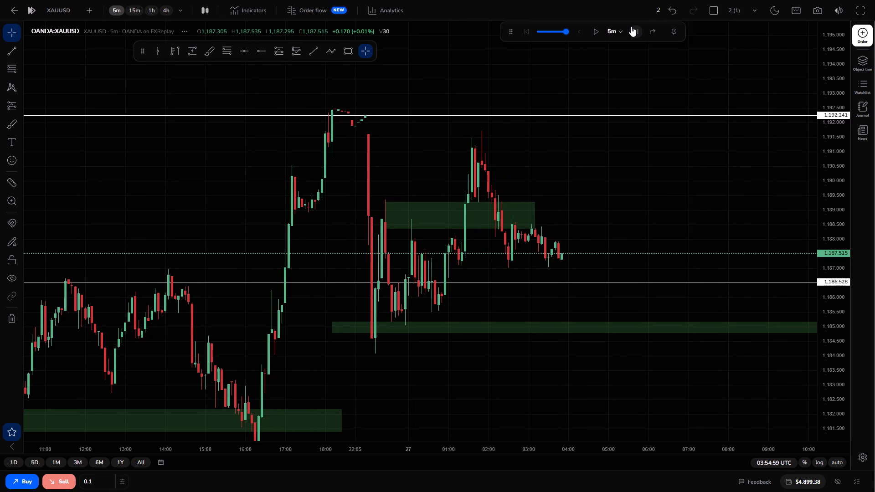
{"action": "double_click", "coordinate": [631, 26]}
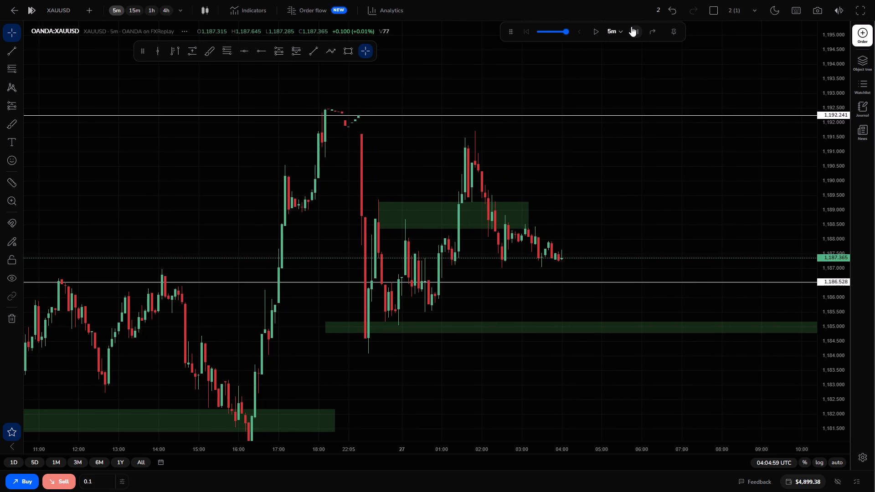
{"action": "key", "text": "ctrl+space"}
{"action": "key", "text": "ctrl+space"}
{"action": "key", "text": "ctrl+space"}
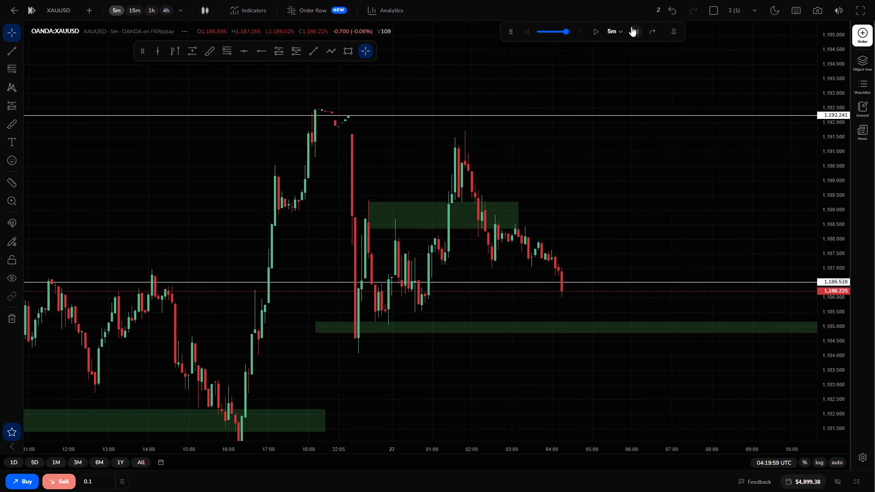
Extend the bottom edge of the green zone below the 1,186.528 line down to about 1,184.44.
{"action": "left_click_drag", "start_coordinate": [598, 175], "coordinate": [693, 198]}
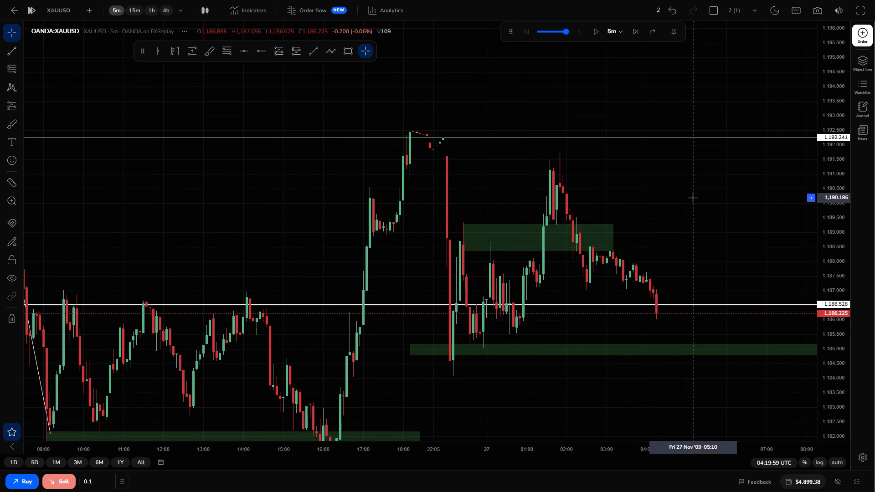
{"action": "scroll", "coordinate": [693, 198], "scroll_direction": "left", "scroll_amount": 1}
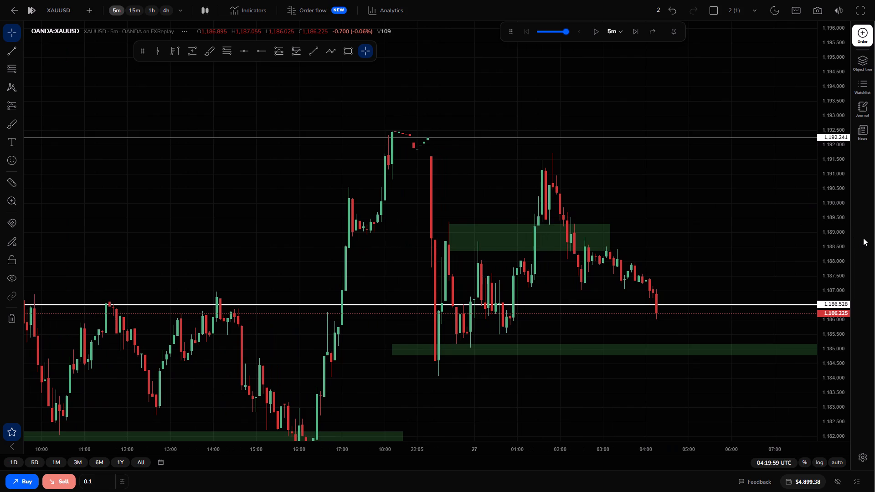
{"action": "left_click_drag", "start_coordinate": [848, 220], "coordinate": [841, 260]}
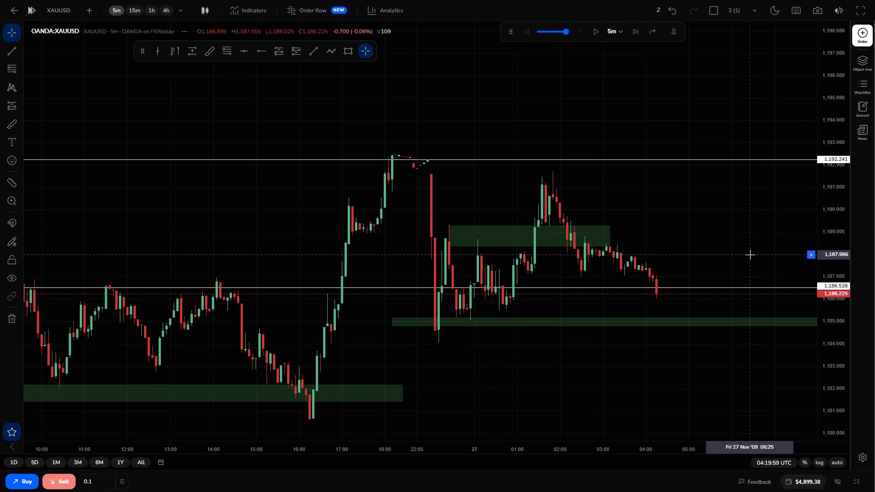
{"action": "left_click_drag", "start_coordinate": [750, 255], "coordinate": [589, 179]}
{"action": "left_click_drag", "start_coordinate": [800, 289], "coordinate": [750, 319]}
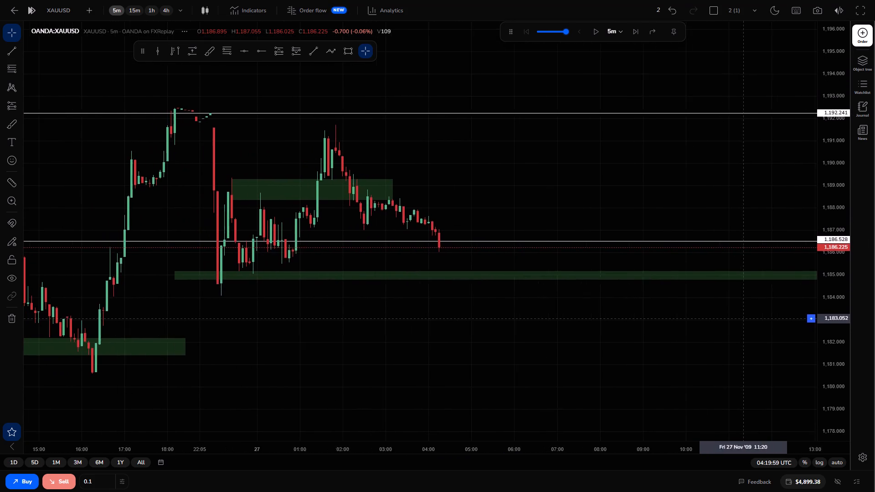
{"action": "left_click_drag", "start_coordinate": [750, 319], "coordinate": [751, 320]}
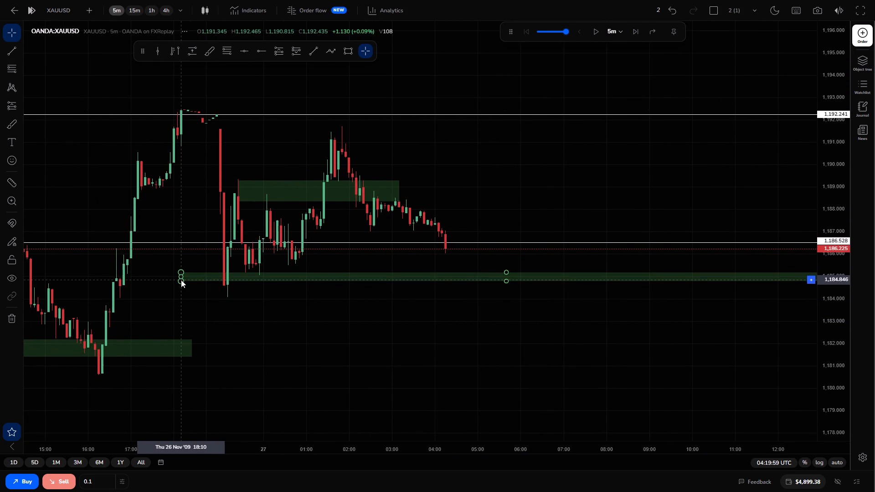
{"action": "left_click_drag", "start_coordinate": [181, 280], "coordinate": [185, 289]}
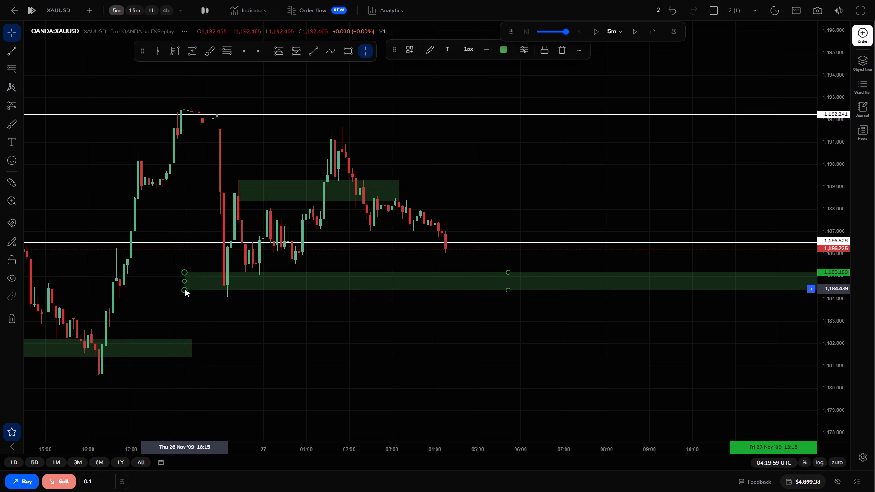
{"action": "left_click", "coordinate": [214, 318]}
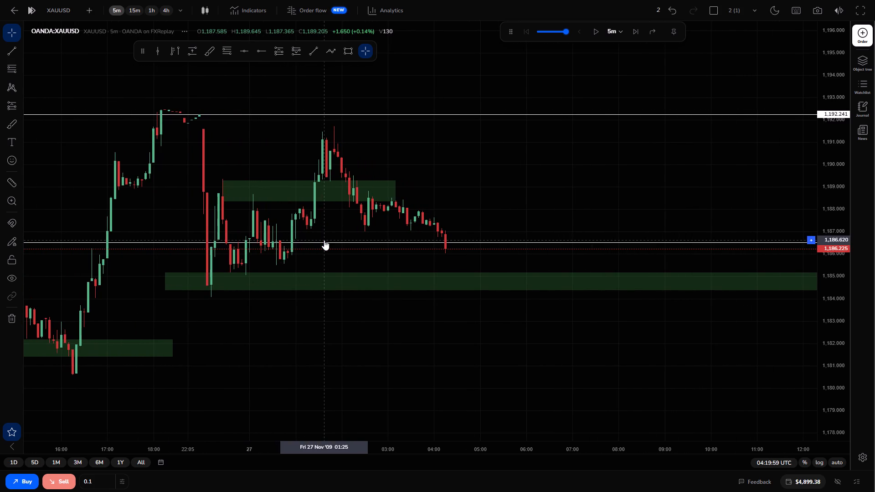
Advance the 5-minute replay candle by candle to 05:44:59 UTC.
{"action": "left_click_drag", "start_coordinate": [848, 348], "coordinate": [825, 284]}
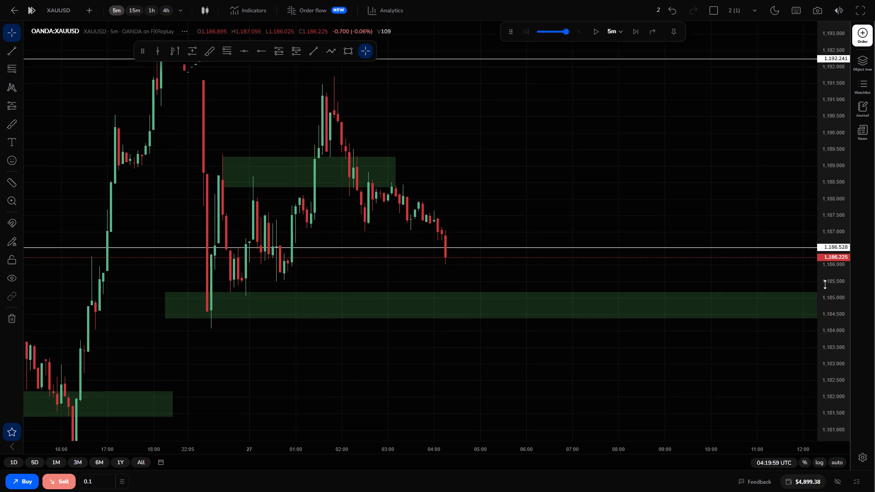
{"action": "left_click_drag", "start_coordinate": [825, 284], "coordinate": [819, 301]}
{"action": "left_click_drag", "start_coordinate": [570, 160], "coordinate": [653, 190]}
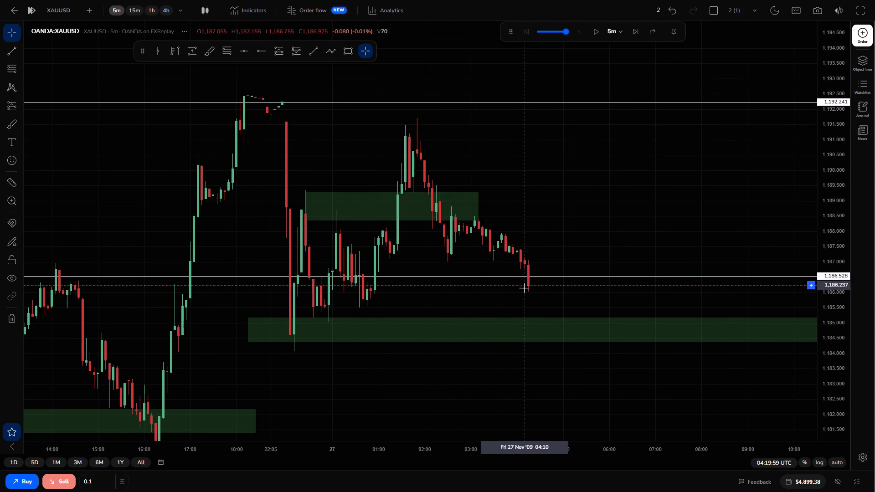
{"action": "left_click_drag", "start_coordinate": [541, 363], "coordinate": [546, 339]}
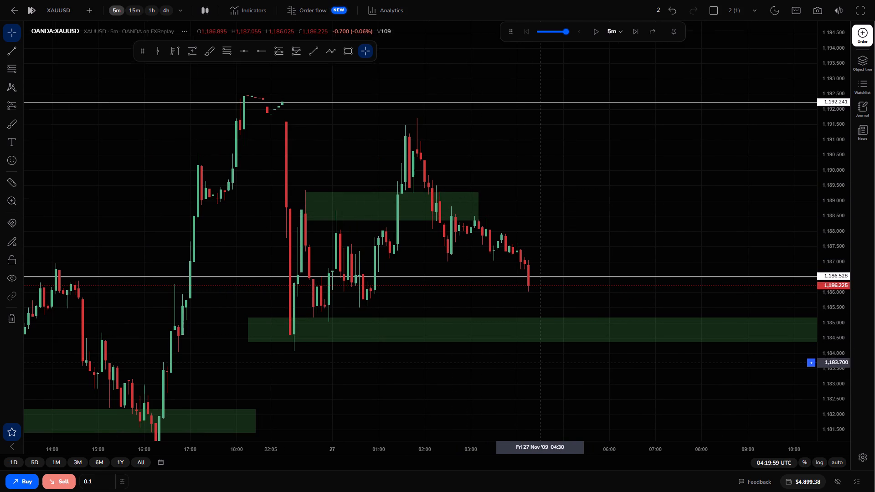
{"action": "left_click_drag", "start_coordinate": [546, 339], "coordinate": [558, 268]}
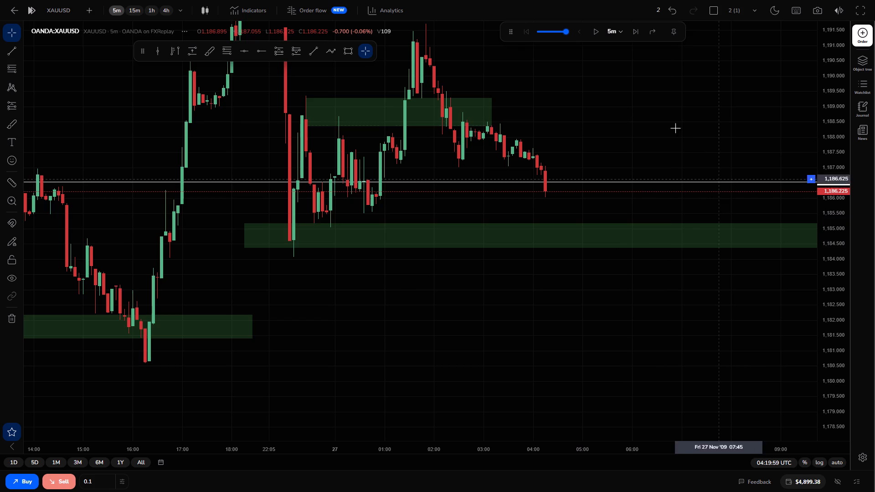
{"action": "left_click_drag", "start_coordinate": [655, 122], "coordinate": [714, 224]}
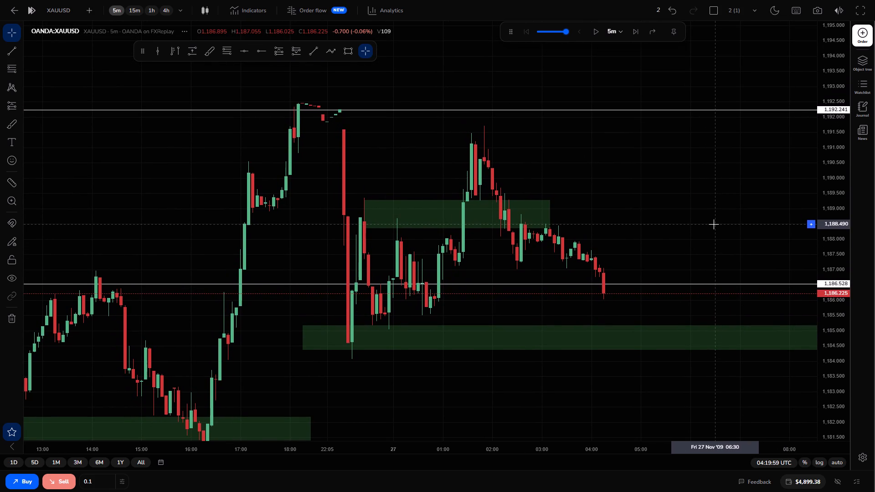
{"action": "triple_click", "coordinate": [633, 32]}
{"action": "double_click", "coordinate": [633, 32]}
{"action": "triple_click", "coordinate": [633, 32]}
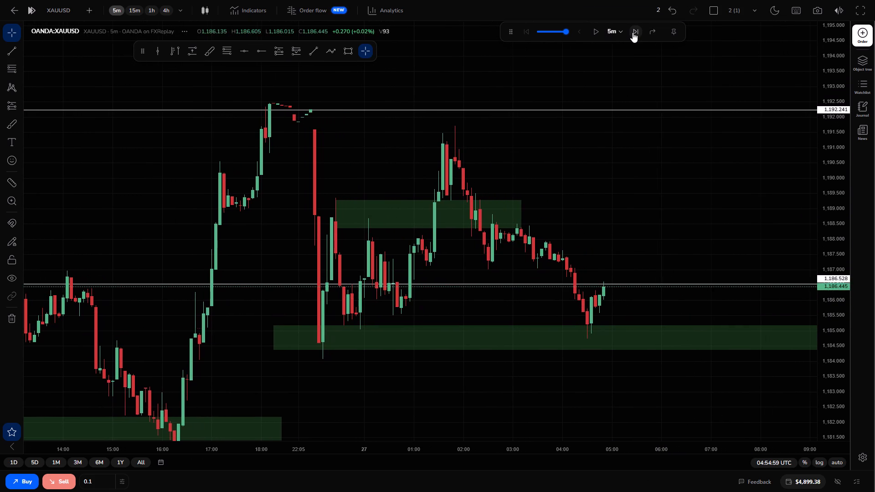
{"action": "triple_click", "coordinate": [633, 32]}
{"action": "triple_click", "coordinate": [633, 32]}
{"action": "triple_click", "coordinate": [633, 32]}
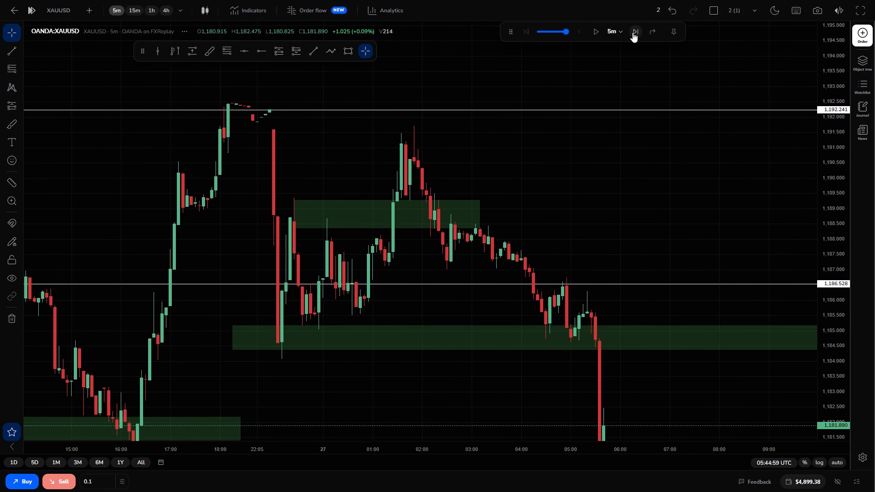
Examine the price drop through the green zones on the 5-minute chart and in the 4-hour timeframe.
{"action": "left_click_drag", "start_coordinate": [627, 134], "coordinate": [618, 0]}
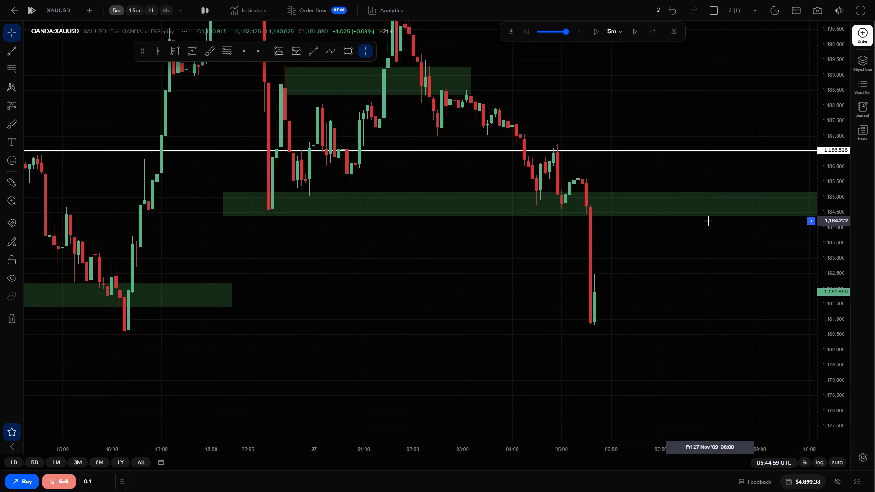
{"action": "left_click_drag", "start_coordinate": [847, 228], "coordinate": [829, 328]}
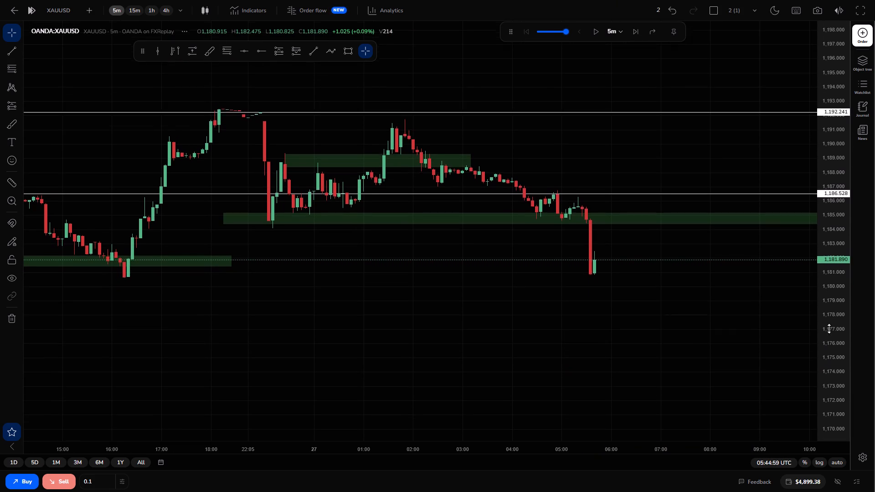
{"action": "left_click_drag", "start_coordinate": [829, 328], "coordinate": [828, 308]}
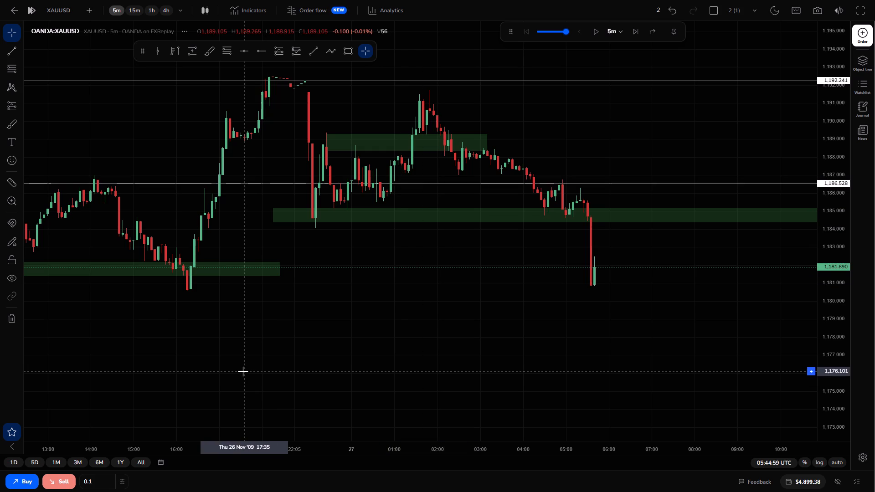
{"action": "left_click", "coordinate": [168, 12]}
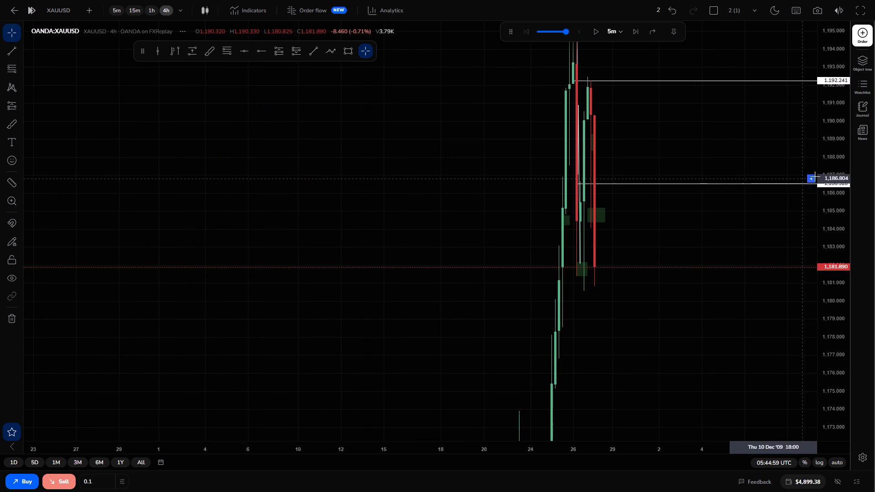
{"action": "left_click_drag", "start_coordinate": [824, 176], "coordinate": [800, 274]}
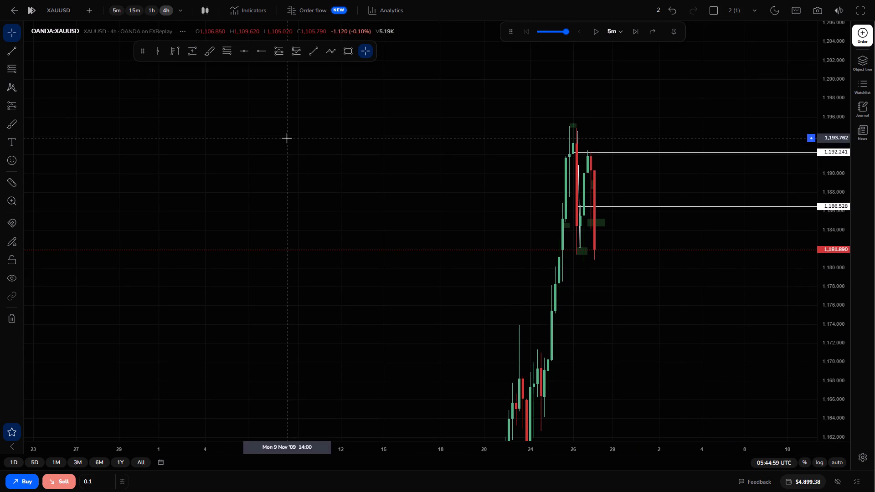
Switch to the 15-minute timeframe and advance the replay in 5-minute steps to 06:19:59 UTC.
{"action": "left_click", "coordinate": [134, 11]}
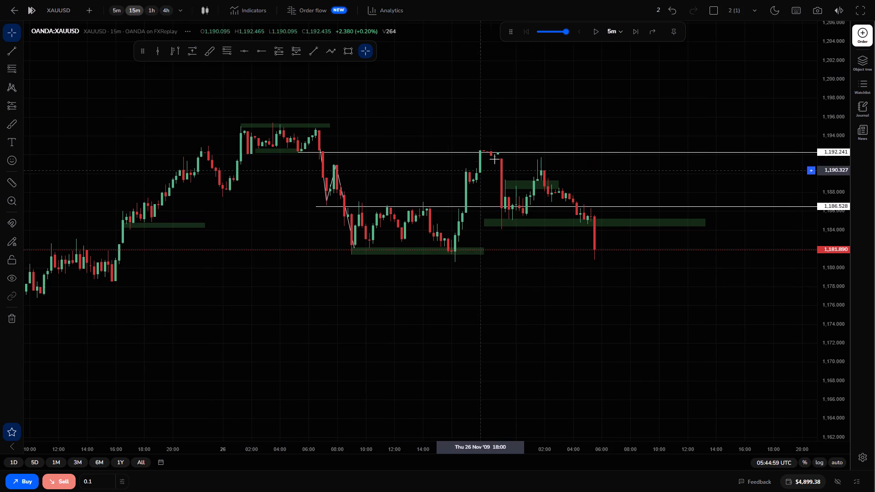
{"action": "left_click", "coordinate": [633, 27]}
{"action": "left_click", "coordinate": [633, 27]}
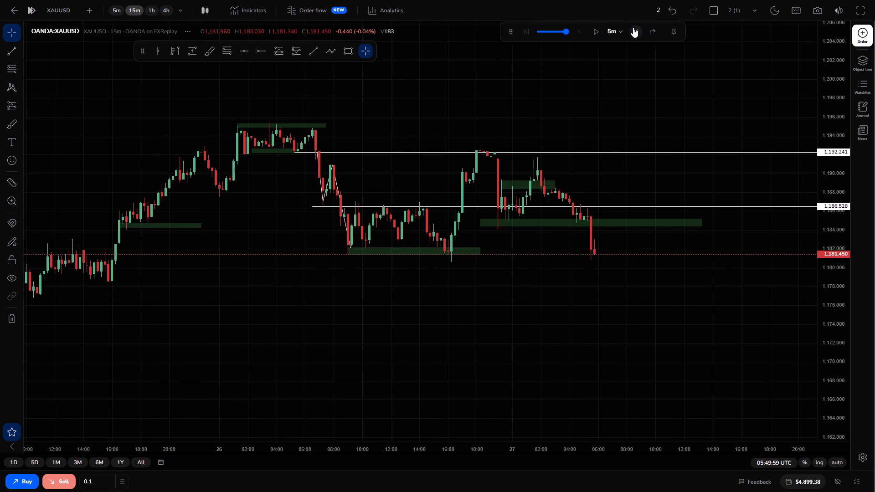
{"action": "left_click", "coordinate": [633, 27]}
{"action": "left_click", "coordinate": [633, 27]}
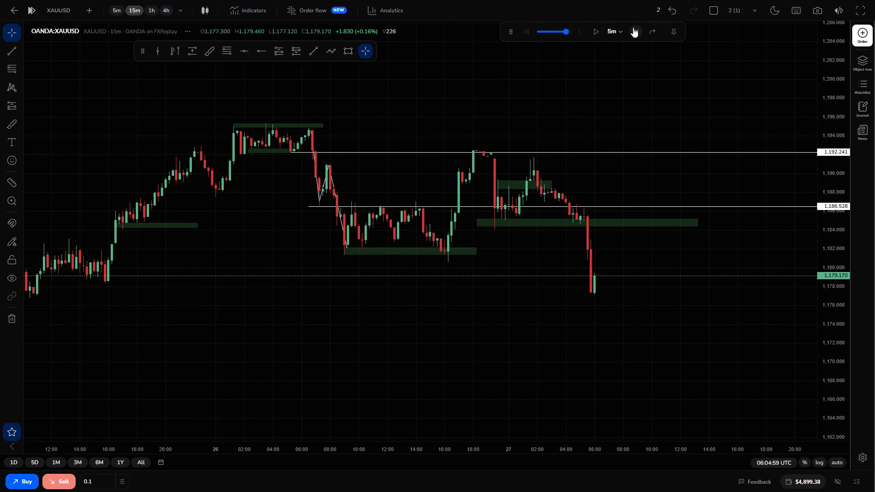
{"action": "left_click", "coordinate": [633, 27]}
{"action": "left_click", "coordinate": [633, 27]}
{"action": "left_click", "coordinate": [633, 27]}
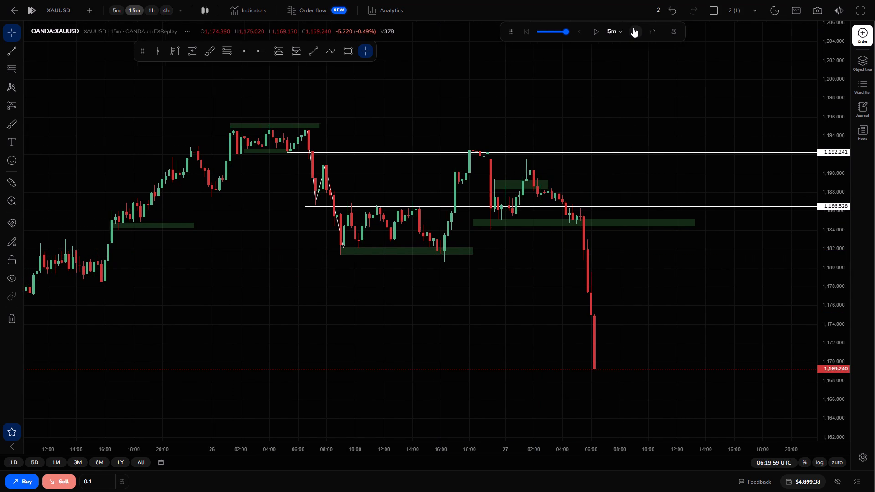
On the 5-minute chart, draw a horizontal ray at about 1,180.62 from the 26 November low just beneath the lowest green zone.
{"action": "left_click", "coordinate": [120, 11]}
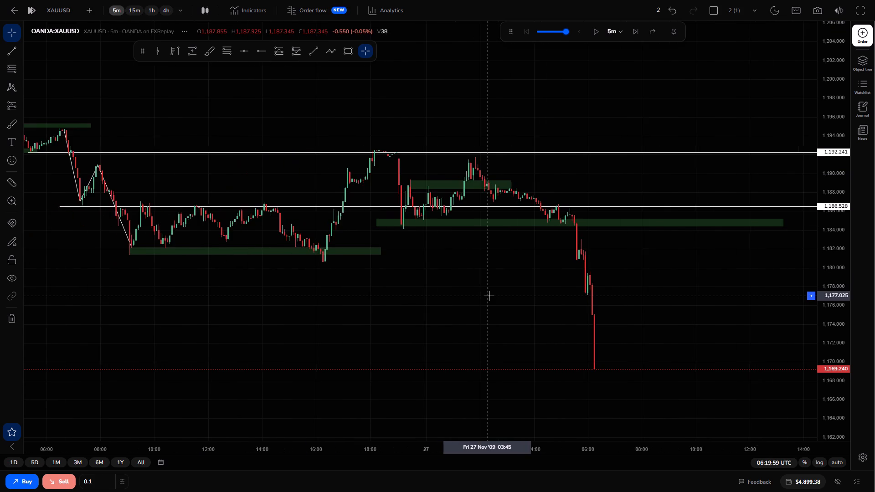
{"action": "left_click_drag", "start_coordinate": [835, 379], "coordinate": [835, 376]}
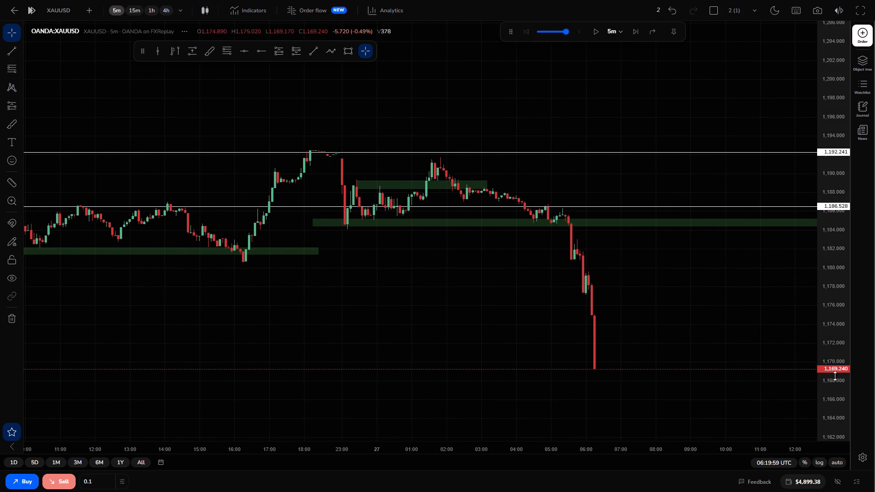
{"action": "left_click_drag", "start_coordinate": [835, 376], "coordinate": [812, 235]}
{"action": "left_click_drag", "start_coordinate": [609, 336], "coordinate": [648, 187]}
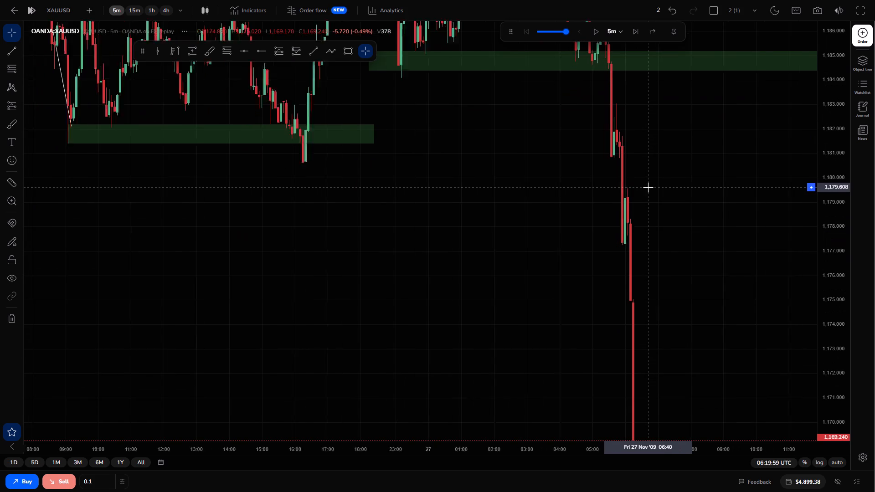
{"action": "left_click_drag", "start_coordinate": [828, 182], "coordinate": [757, 259]}
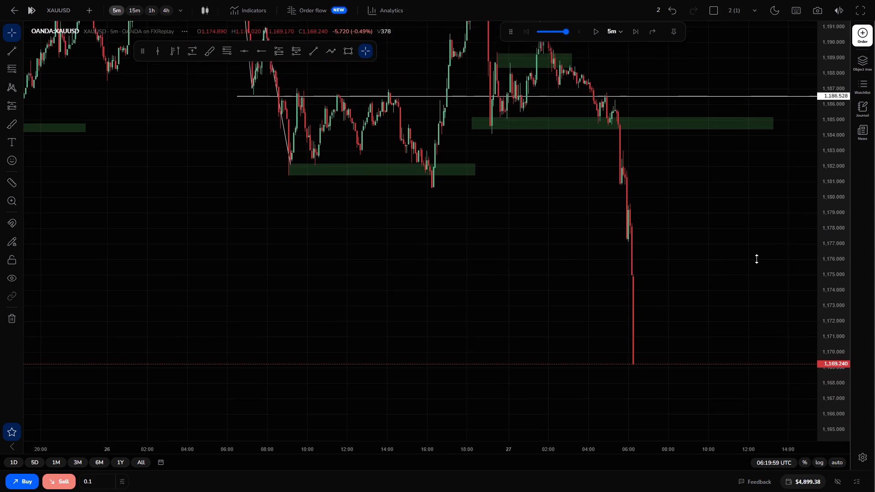
{"action": "left_click_drag", "start_coordinate": [757, 259], "coordinate": [753, 280]}
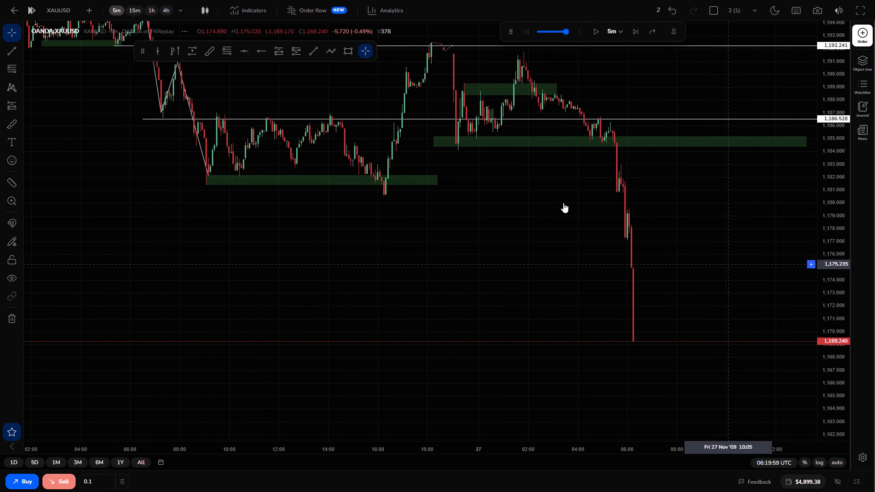
{"action": "left_click", "coordinate": [258, 56]}
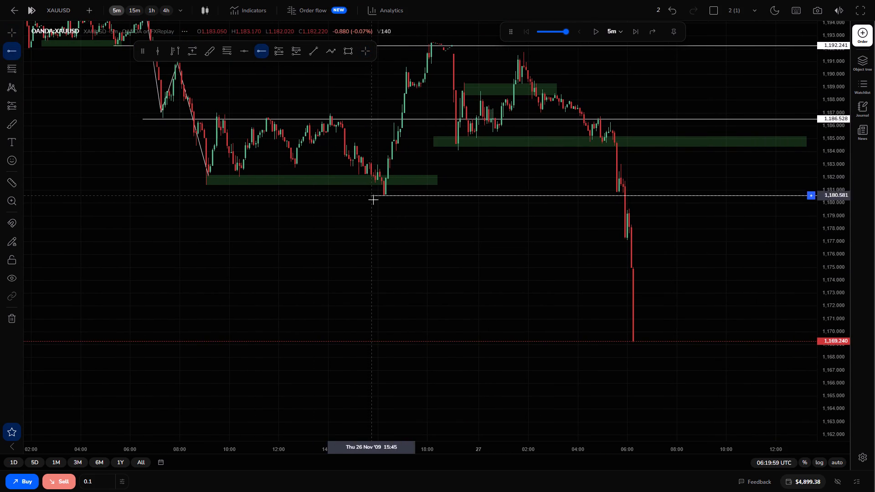
{"action": "left_click", "coordinate": [382, 195]}
Delete the horizontal line at 1,192.241.
{"action": "left_click_drag", "start_coordinate": [521, 287], "coordinate": [452, 247]}
{"action": "left_click_drag", "start_coordinate": [452, 247], "coordinate": [391, 224]}
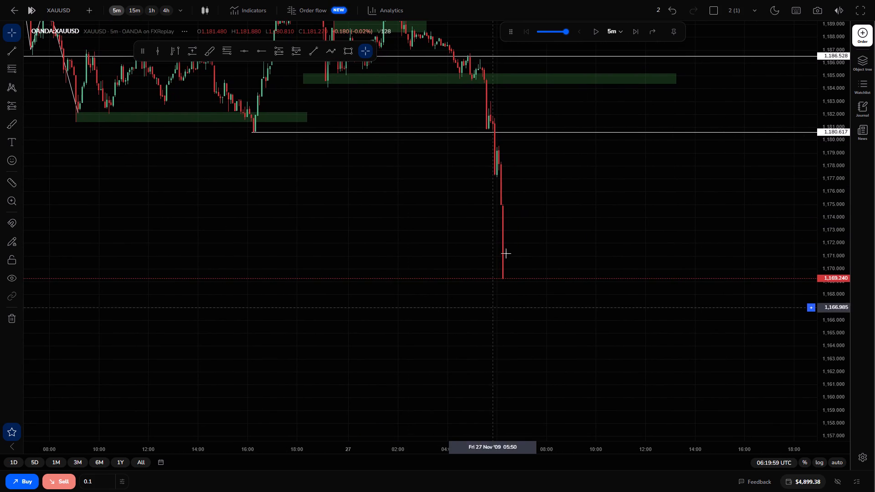
{"action": "left_click_drag", "start_coordinate": [515, 241], "coordinate": [509, 364]}
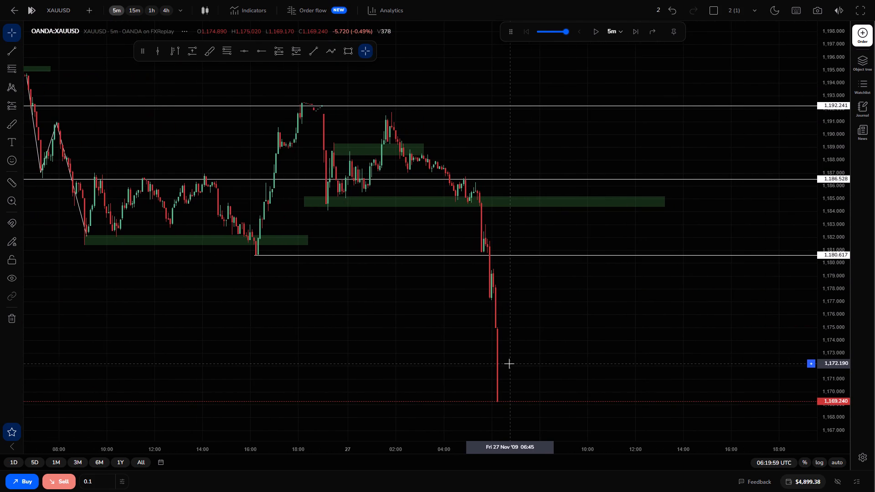
{"action": "left_click", "coordinate": [607, 107]}
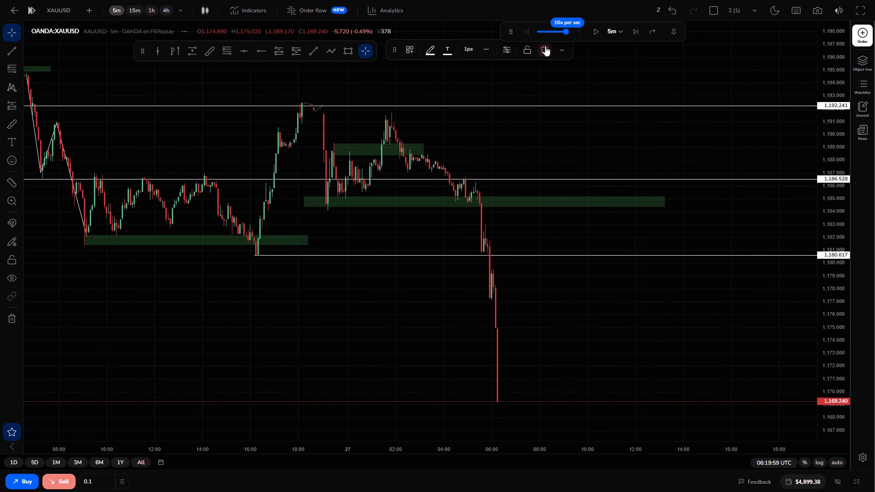
{"action": "left_click", "coordinate": [545, 46]}
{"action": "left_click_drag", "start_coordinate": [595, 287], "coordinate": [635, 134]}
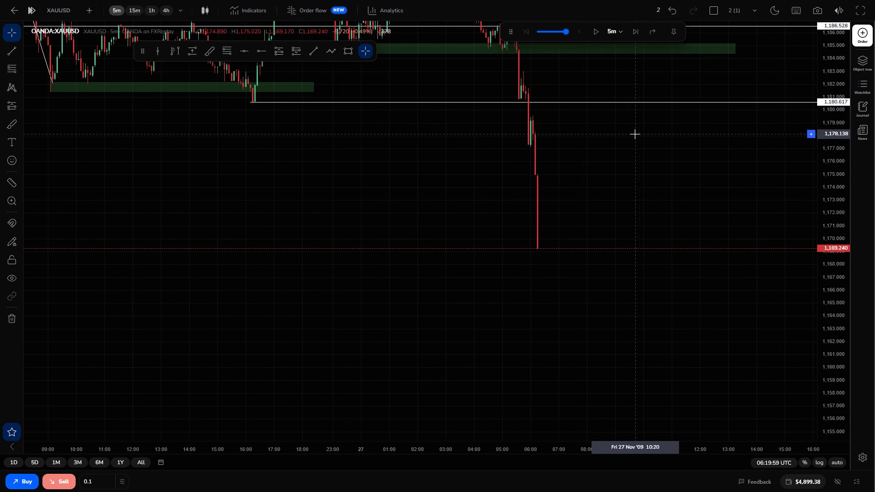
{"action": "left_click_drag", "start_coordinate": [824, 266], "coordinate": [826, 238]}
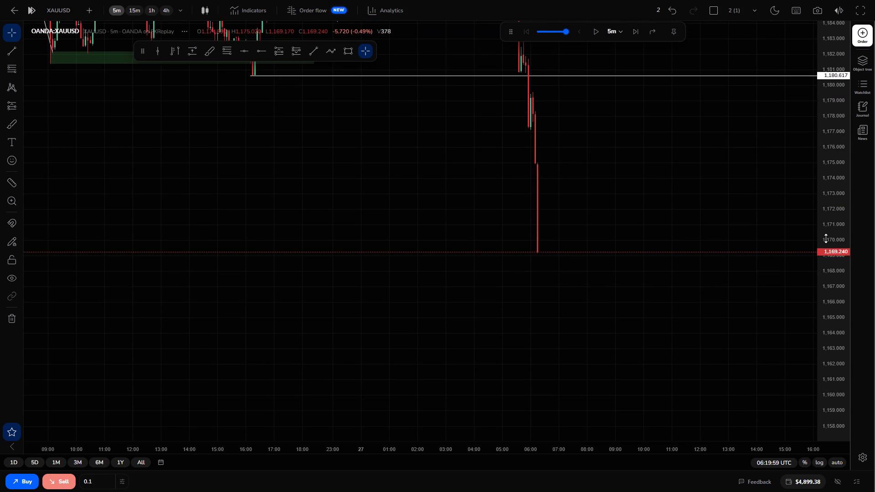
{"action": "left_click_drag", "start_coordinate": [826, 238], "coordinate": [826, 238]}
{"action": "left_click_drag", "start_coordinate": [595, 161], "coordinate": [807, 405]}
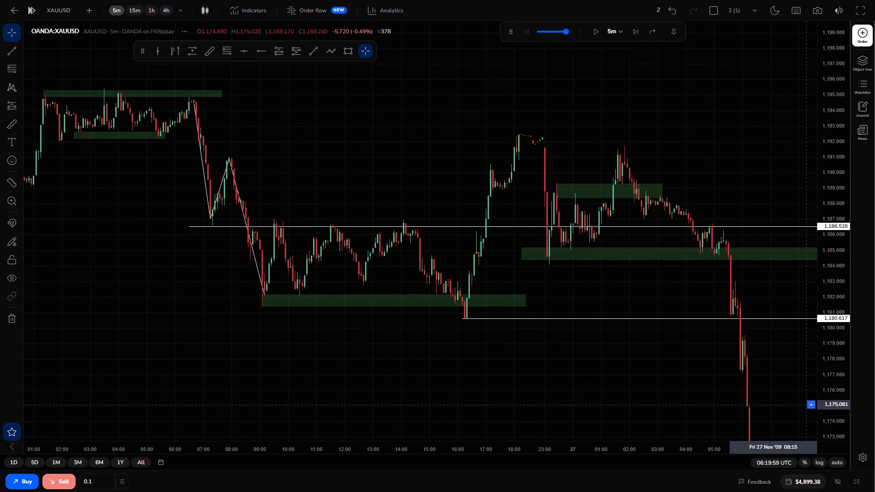
Advance the XAUUSD replay in 5-minute steps from 06:19:59 to 07:24:59 UTC.
{"action": "left_click_drag", "start_coordinate": [807, 405], "coordinate": [800, 396]}
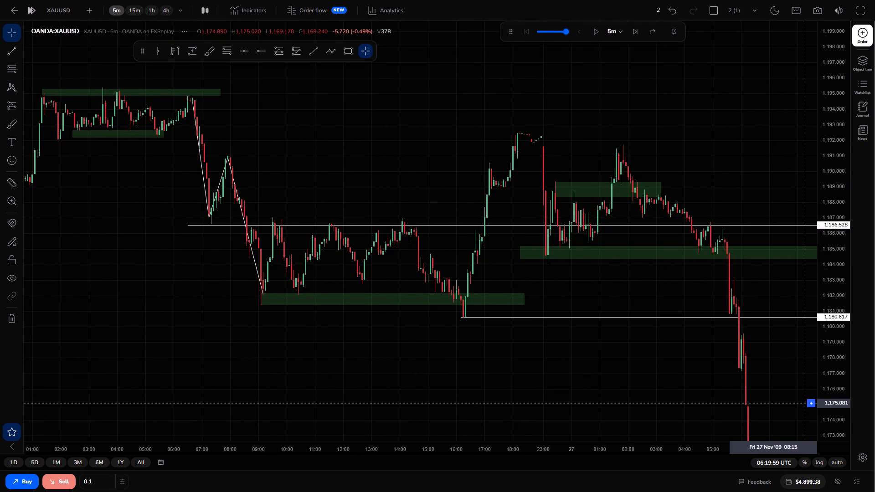
{"action": "left_click_drag", "start_coordinate": [800, 396], "coordinate": [734, 352]}
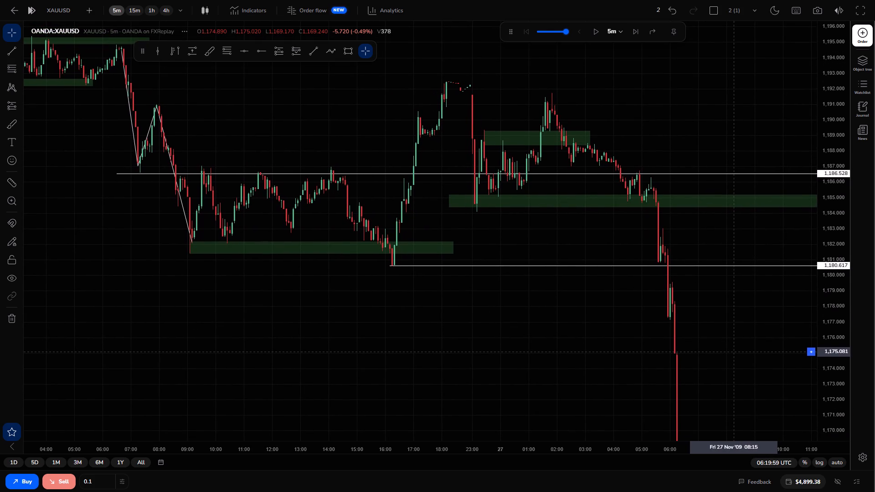
{"action": "left_click_drag", "start_coordinate": [734, 352], "coordinate": [638, 232]}
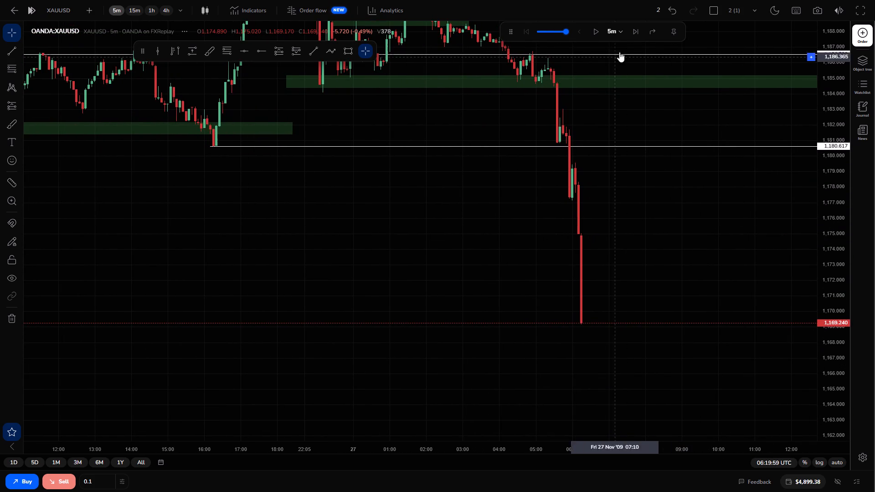
{"action": "double_click", "coordinate": [633, 32]}
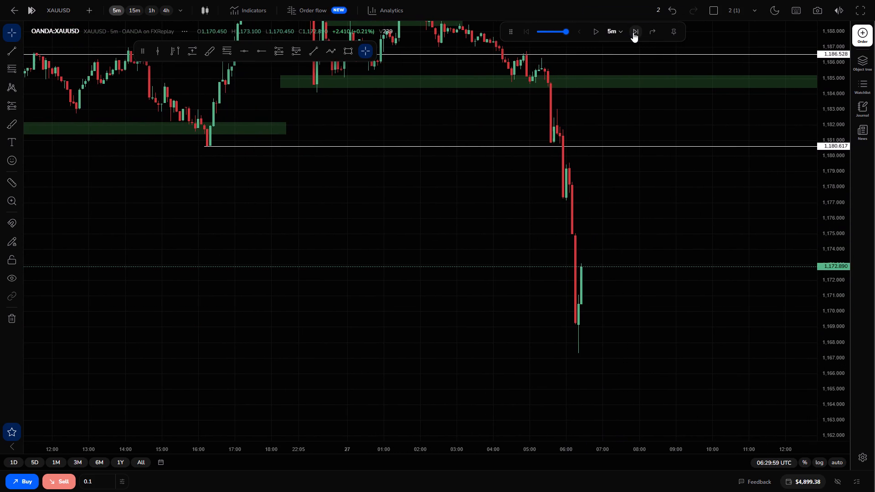
{"action": "double_click", "coordinate": [633, 32]}
{"action": "left_click", "coordinate": [633, 32]}
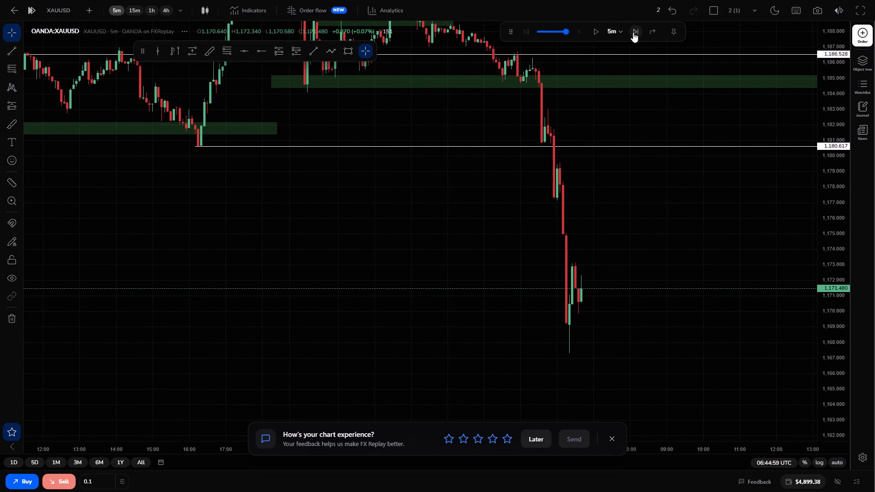
{"action": "triple_click", "coordinate": [633, 32]}
{"action": "triple_click", "coordinate": [633, 32]}
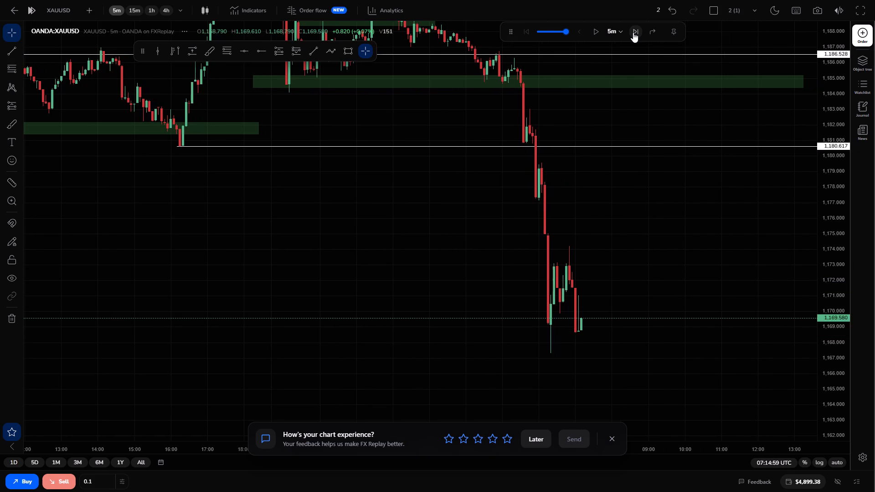
{"action": "double_click", "coordinate": [633, 32]}
Advance the replay candle by candle to 07:49:59 UTC, following the continuing sell-off.
{"action": "left_click_drag", "start_coordinate": [622, 247], "coordinate": [663, 165]}
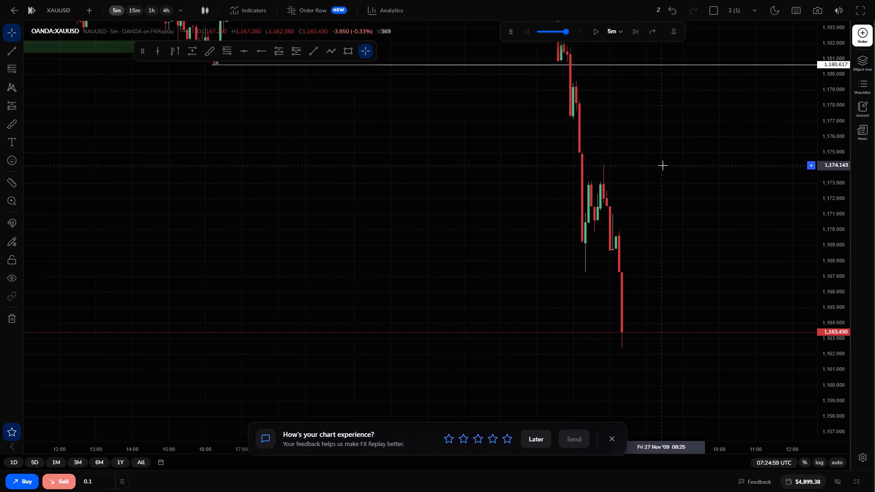
{"action": "left_click_drag", "start_coordinate": [837, 184], "coordinate": [843, 266]}
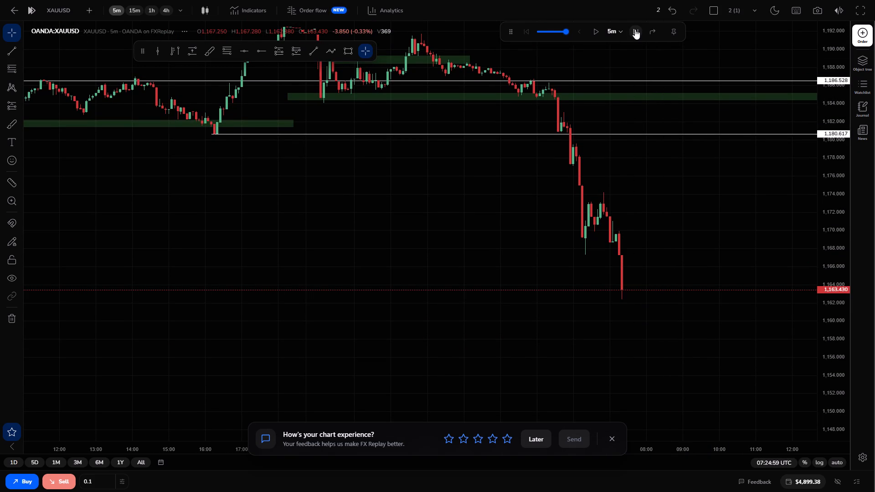
{"action": "left_click", "coordinate": [635, 29]}
{"action": "left_click", "coordinate": [635, 29]}
{"action": "left_click", "coordinate": [635, 29]}
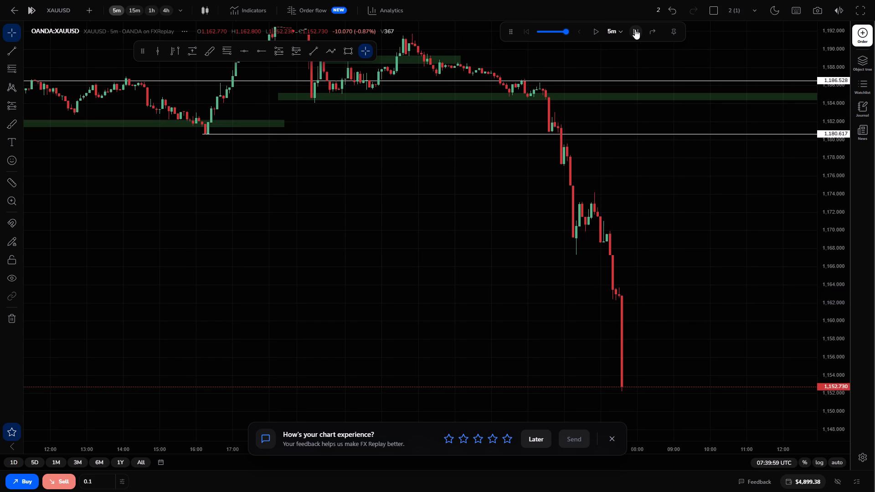
{"action": "left_click", "coordinate": [635, 29]}
{"action": "left_click", "coordinate": [635, 29]}
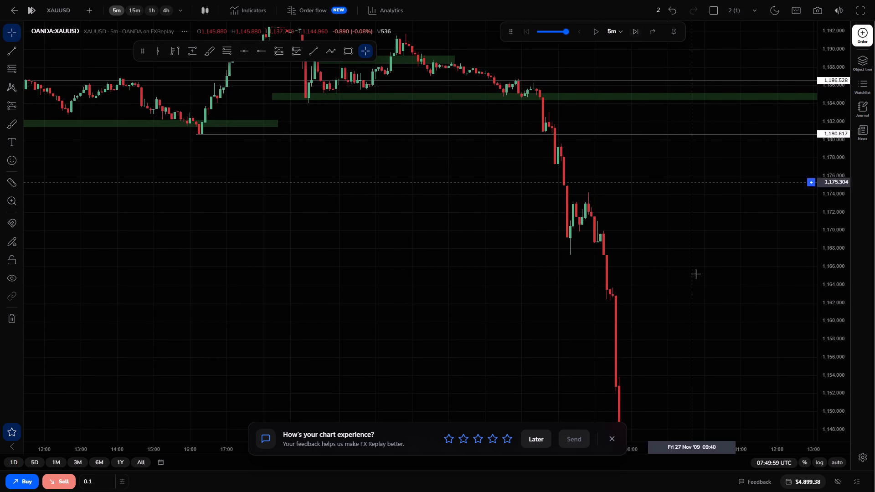
Rescale the chart around the sell-off low and advance the replay in 5-minute steps to 08:39:59 UTC.
{"action": "left_click_drag", "start_coordinate": [694, 279], "coordinate": [702, 128]}
{"action": "left_click_drag", "start_coordinate": [835, 154], "coordinate": [843, 207]}
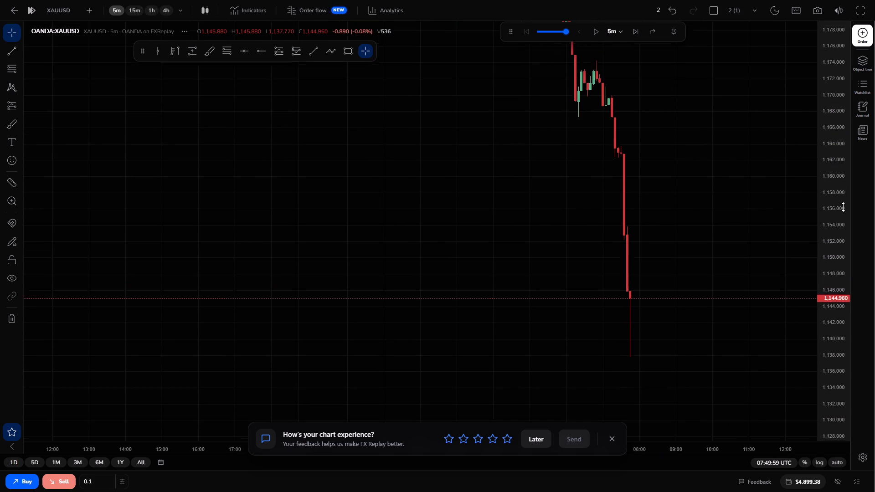
{"action": "left_click_drag", "start_coordinate": [843, 207], "coordinate": [836, 262]}
{"action": "left_click", "coordinate": [637, 29]}
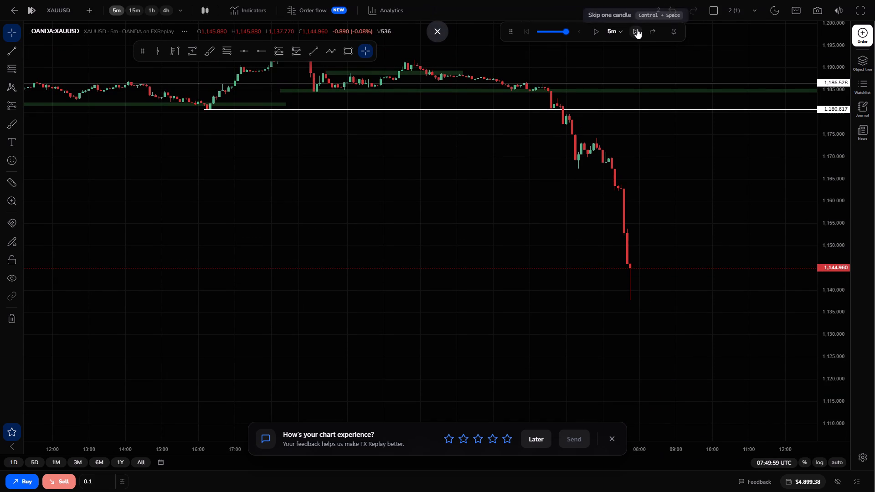
{"action": "left_click", "coordinate": [637, 29]}
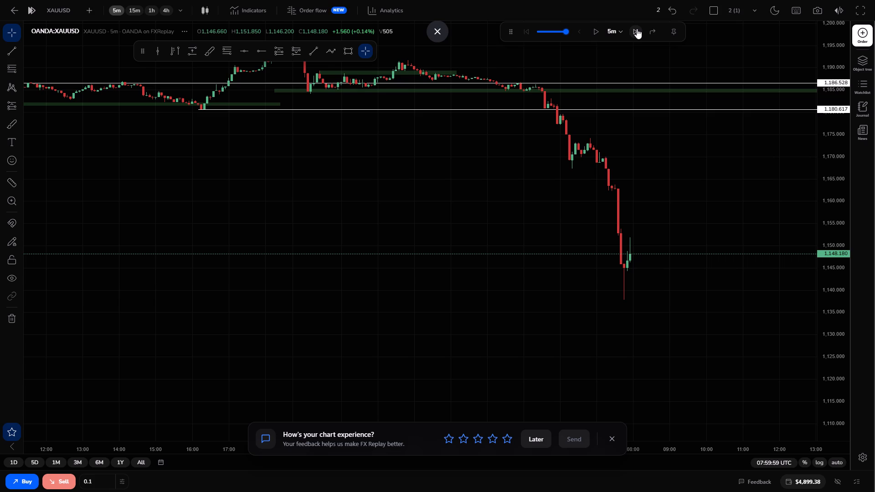
{"action": "left_click", "coordinate": [637, 29]}
{"action": "left_click", "coordinate": [637, 29]}
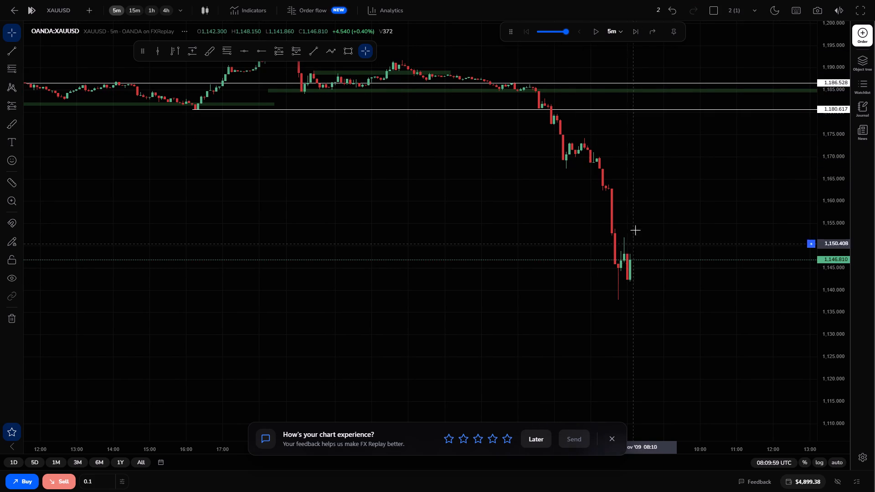
{"action": "left_click", "coordinate": [634, 34]}
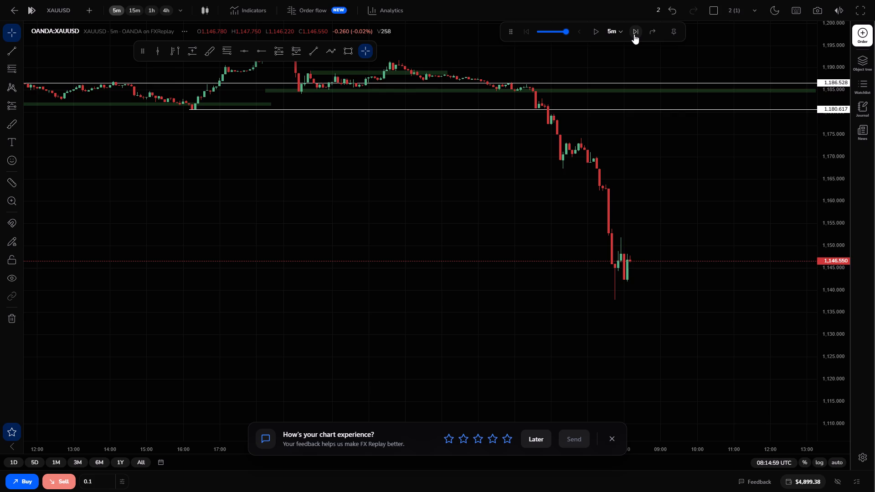
{"action": "left_click", "coordinate": [634, 34]}
{"action": "left_click", "coordinate": [634, 34]}
{"action": "left_click", "coordinate": [634, 34]}
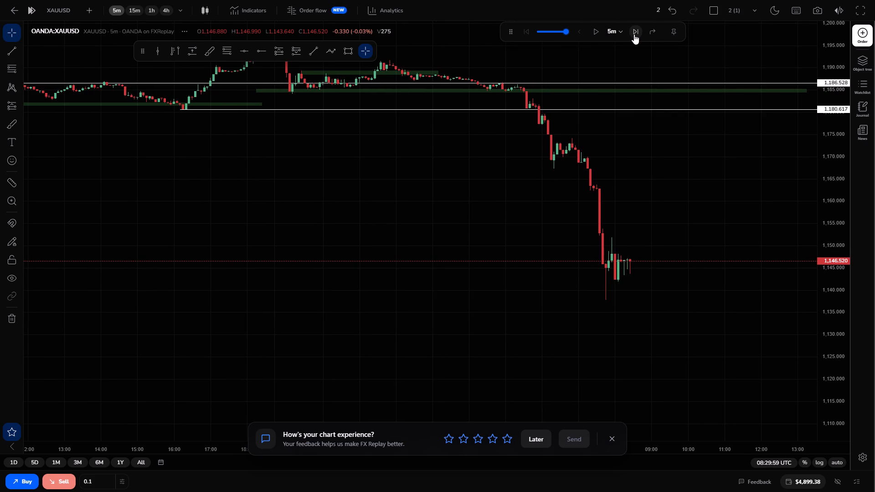
{"action": "double_click", "coordinate": [634, 34]}
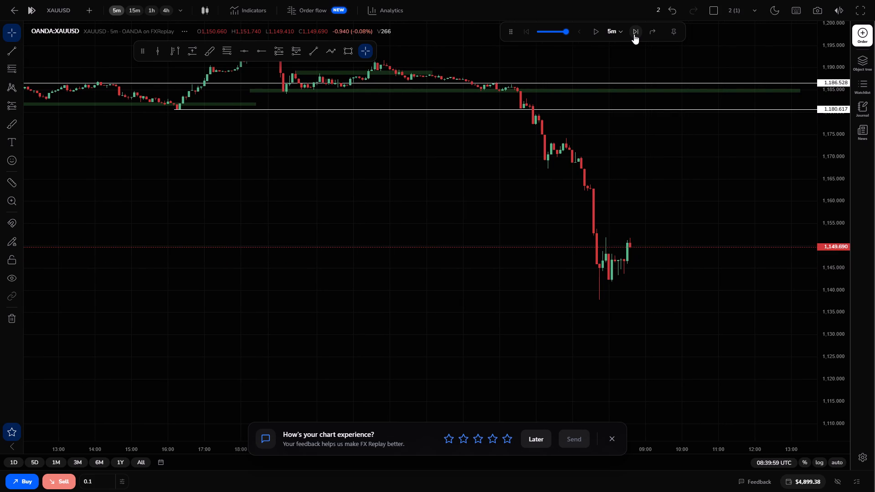
Examine the sell-off in the 15-minute, 4-hour and 1-hour timeframes, then return to the 5-minute chart.
{"action": "left_click", "coordinate": [125, 13]}
{"action": "left_click", "coordinate": [130, 12]}
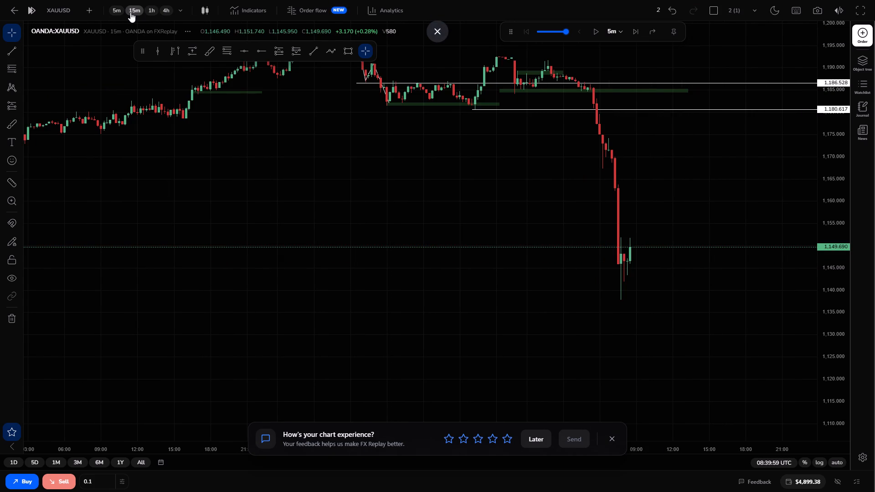
{"action": "left_click", "coordinate": [170, 10]}
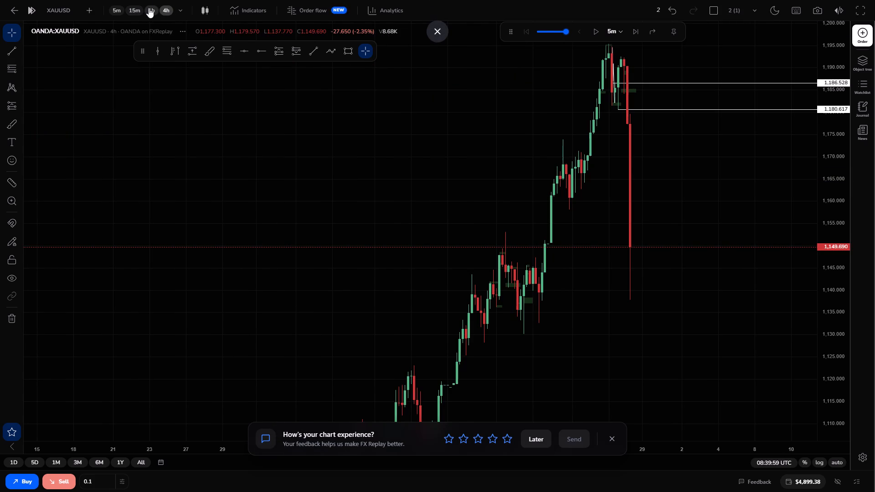
{"action": "left_click", "coordinate": [149, 8]}
{"action": "left_click", "coordinate": [113, 9]}
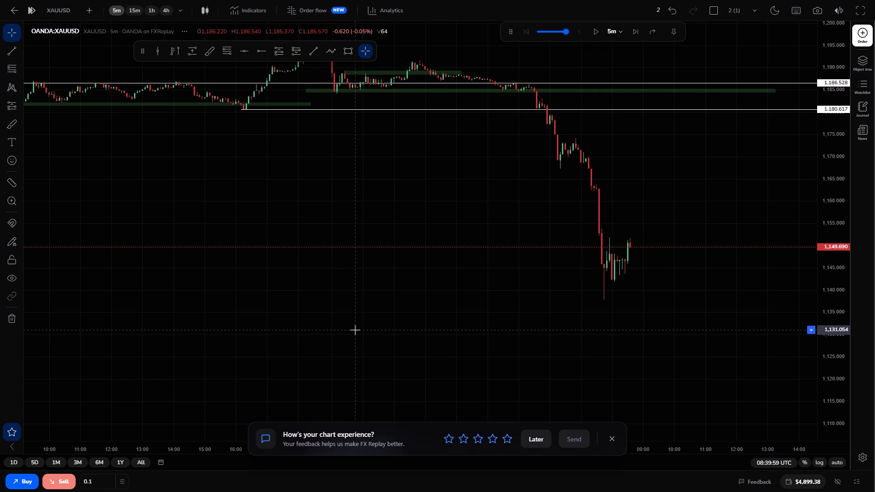
Buy 0.1 lot of XAUUSD at market and place the take profit at about 1,167.00.
{"action": "key", "text": "alt+q"}
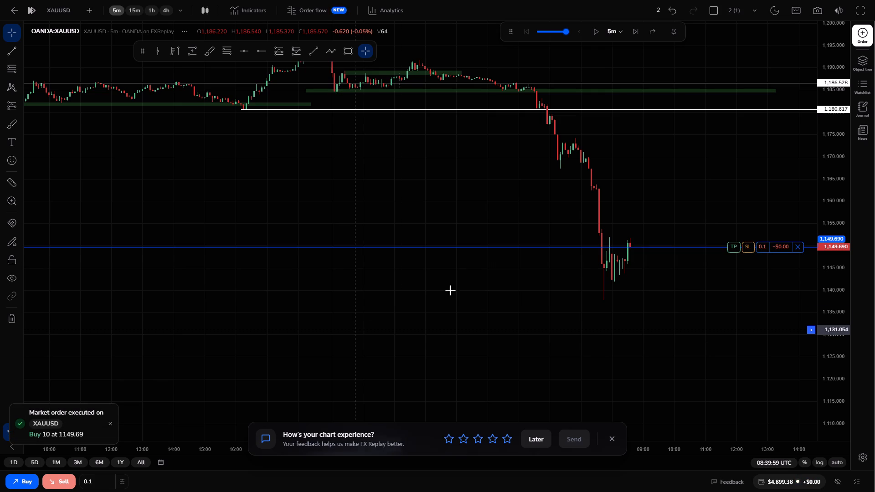
{"action": "left_click_drag", "start_coordinate": [733, 246], "coordinate": [727, 208]}
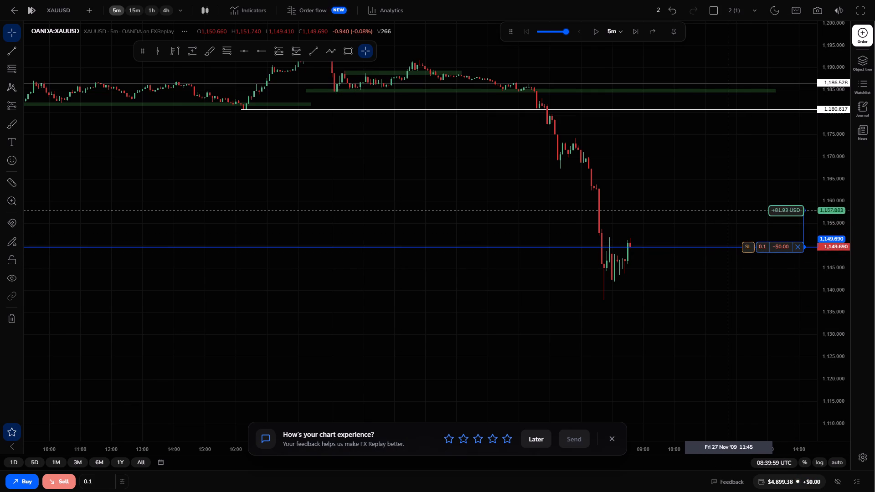
{"action": "left_click_drag", "start_coordinate": [727, 208], "coordinate": [714, 219]}
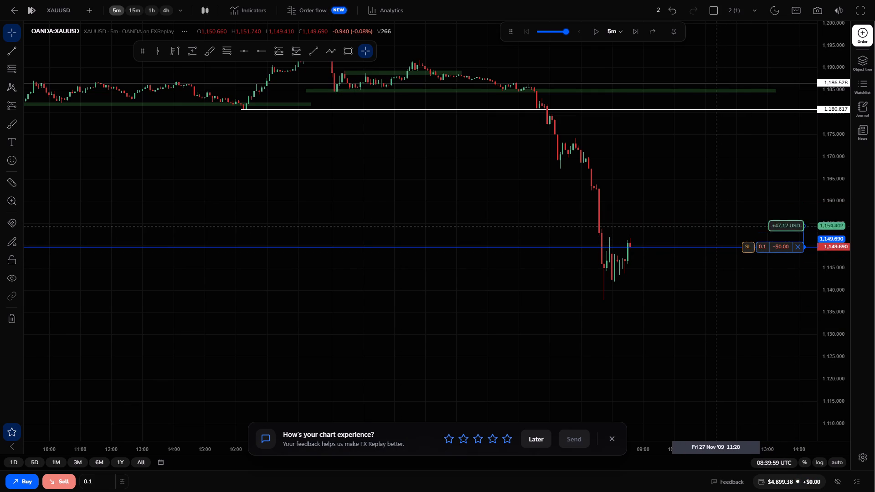
{"action": "left_click_drag", "start_coordinate": [714, 219], "coordinate": [699, 170]}
{"action": "left_click", "coordinate": [695, 245]}
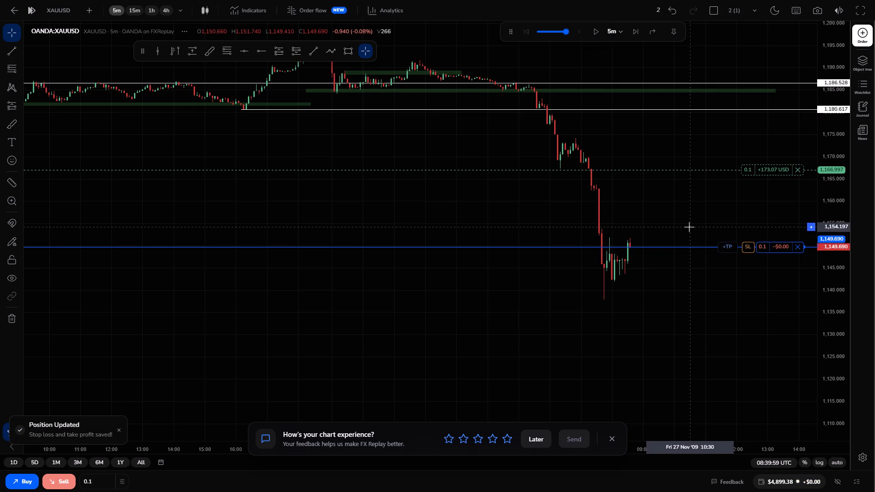
Place the long position's stop loss at about 1,141.26, just beneath the bodies of the recent consolidation candles.
{"action": "left_click_drag", "start_coordinate": [689, 227], "coordinate": [735, 251]}
{"action": "left_click_drag", "start_coordinate": [849, 293], "coordinate": [818, 210]}
{"action": "left_click_drag", "start_coordinate": [763, 236], "coordinate": [674, 165]}
{"action": "scroll", "coordinate": [674, 165], "scroll_direction": "right", "scroll_amount": 1}
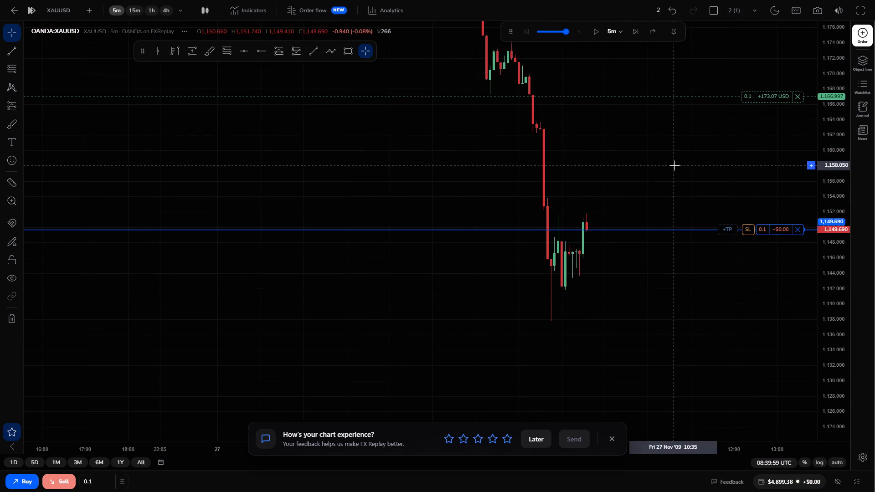
{"action": "scroll", "coordinate": [674, 165], "scroll_direction": "right", "scroll_amount": 1}
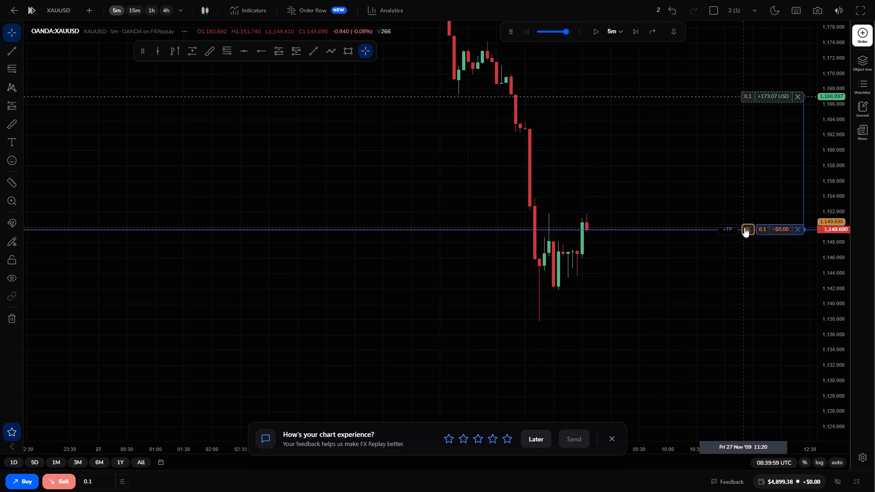
{"action": "left_click_drag", "start_coordinate": [744, 227], "coordinate": [742, 294]}
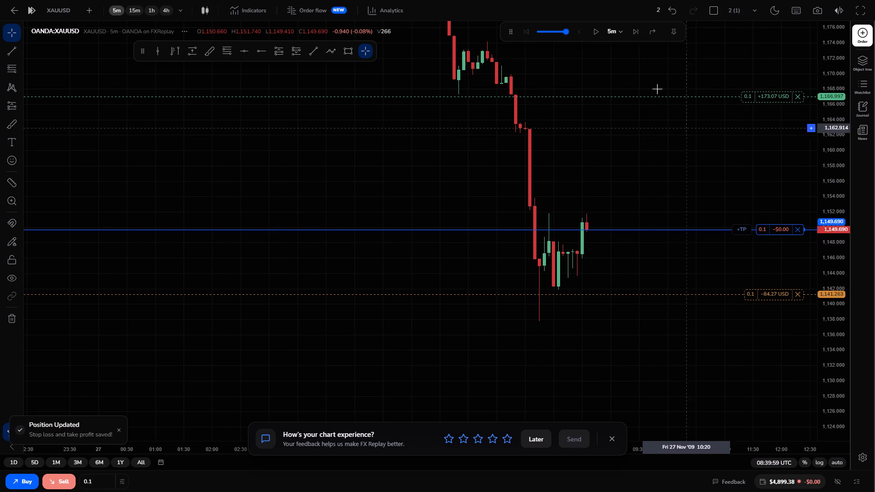
Advance the replay to 09:04:59 UTC and raise the stop loss above the entry to about 1,151.11.
{"action": "left_click", "coordinate": [633, 31]}
{"action": "double_click", "coordinate": [633, 31]}
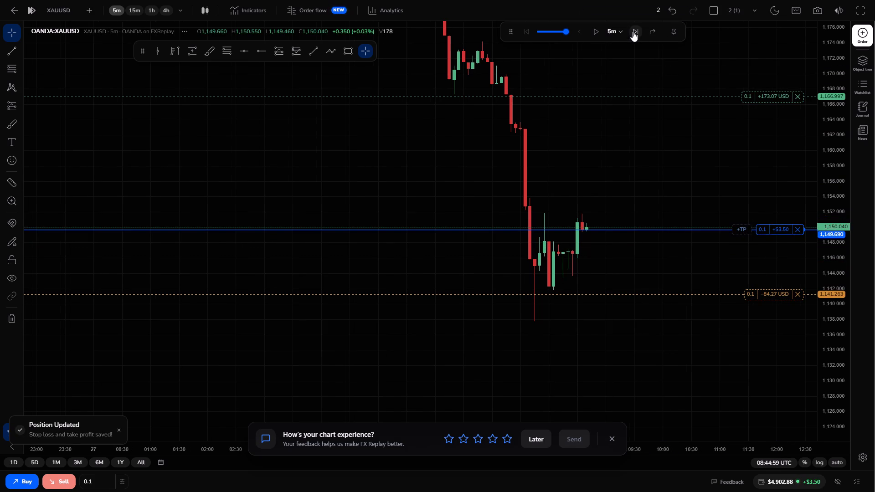
{"action": "left_click", "coordinate": [633, 31]}
{"action": "left_click", "coordinate": [633, 31]}
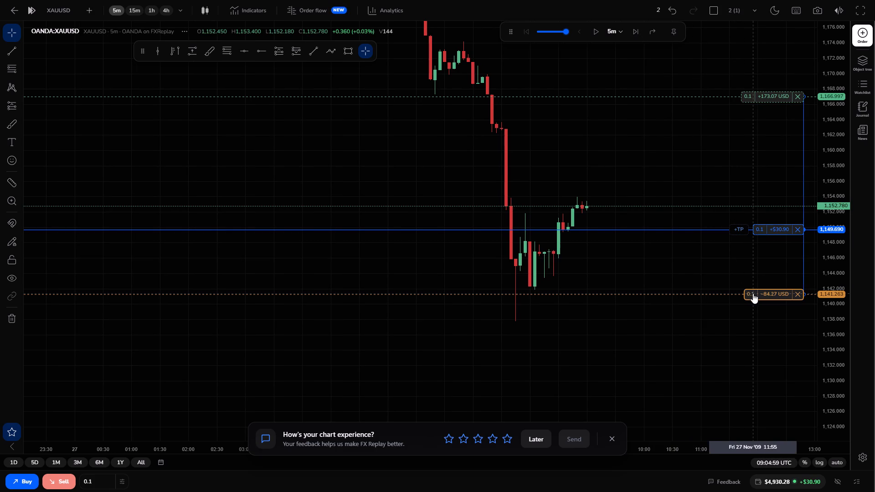
{"action": "left_click_drag", "start_coordinate": [753, 293], "coordinate": [736, 219]}
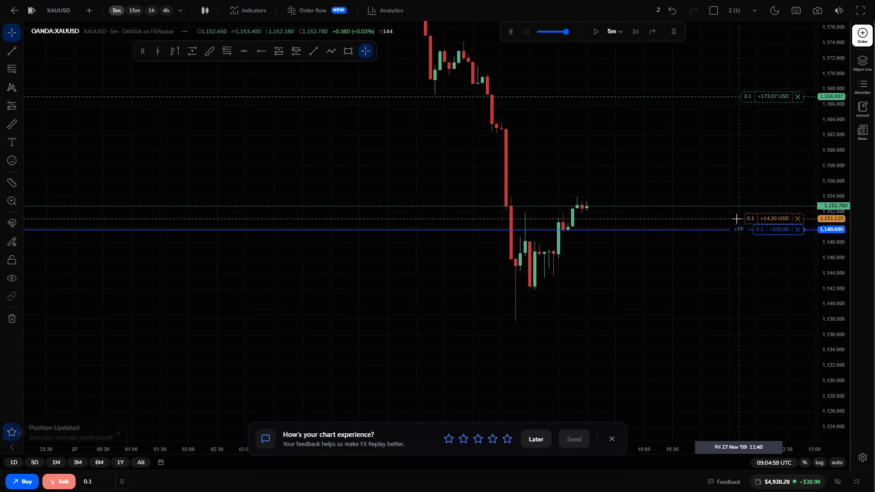
Play the 5-minute replay forward to 10:04:59 UTC and trail the stop loss up to about 1,155.40.
{"action": "left_click", "coordinate": [117, 8]}
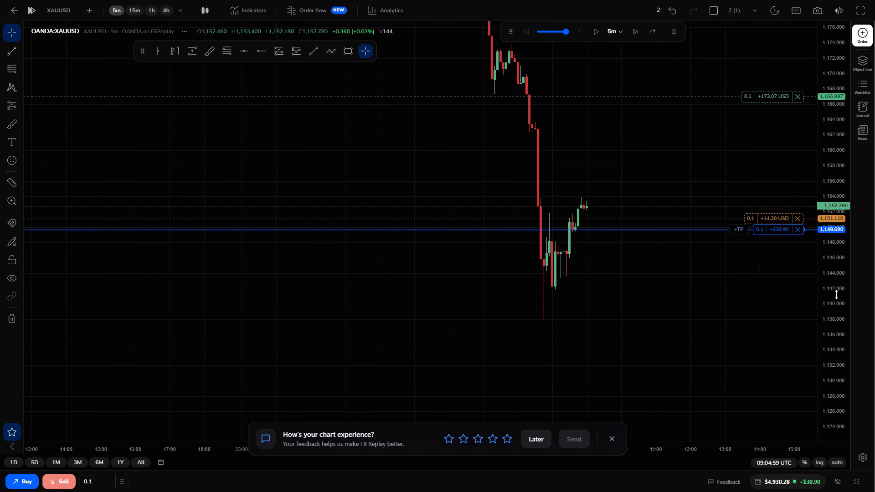
{"action": "left_click_drag", "start_coordinate": [834, 293], "coordinate": [808, 189]}
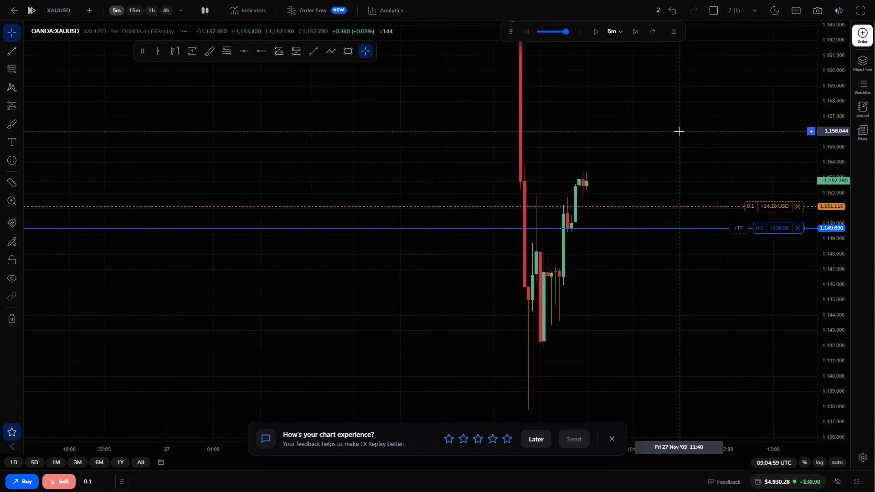
{"action": "left_click_drag", "start_coordinate": [832, 138], "coordinate": [818, 199]}
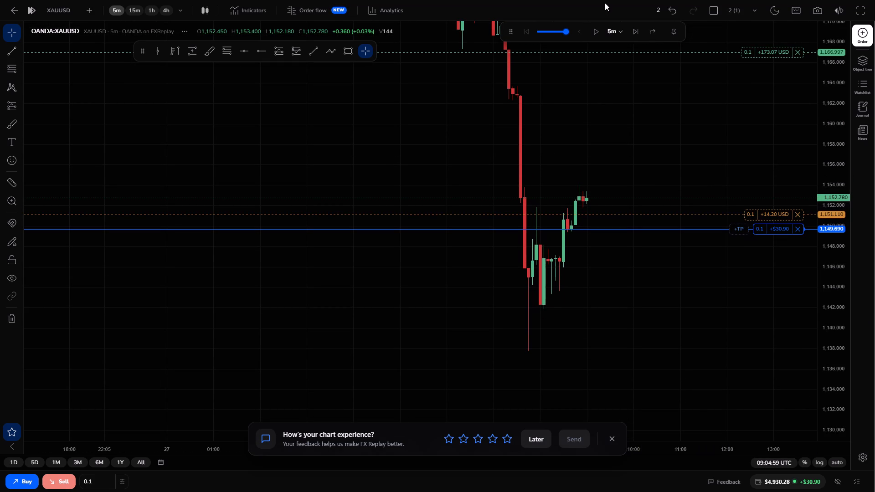
{"action": "left_click", "coordinate": [591, 30]}
{"action": "left_click", "coordinate": [591, 30]}
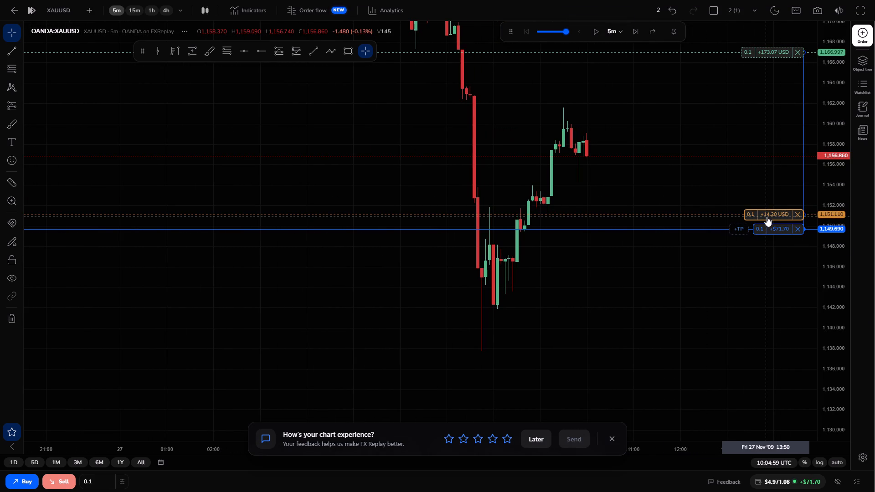
{"action": "left_click_drag", "start_coordinate": [767, 216], "coordinate": [761, 171]}
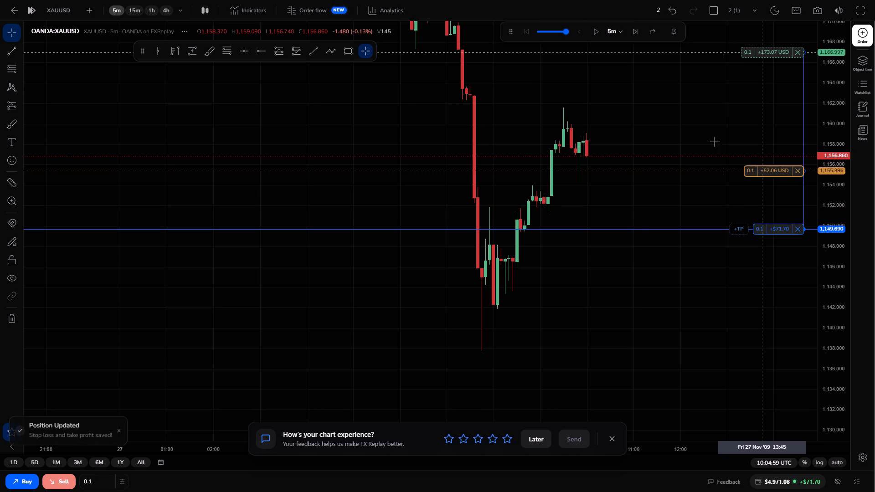
Advance the 5-minute replay to 10:14:59 UTC and on to 11:39:59 UTC.
{"action": "left_click", "coordinate": [633, 34]}
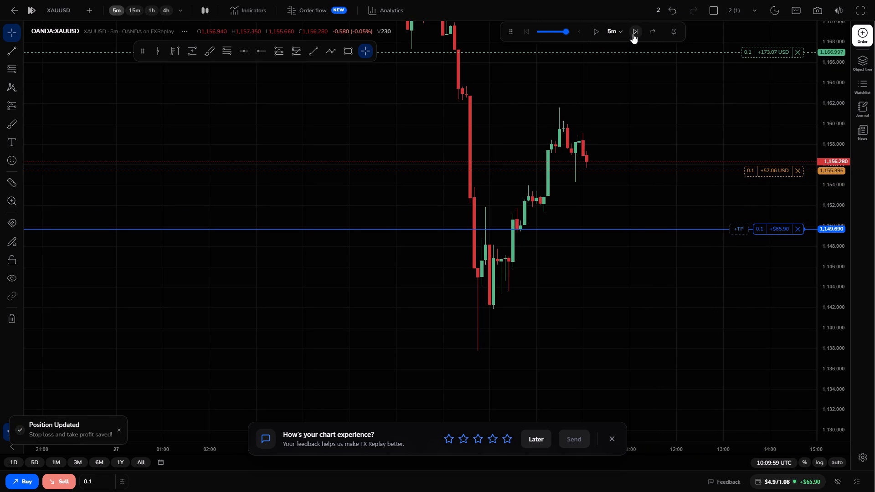
{"action": "left_click", "coordinate": [633, 34]}
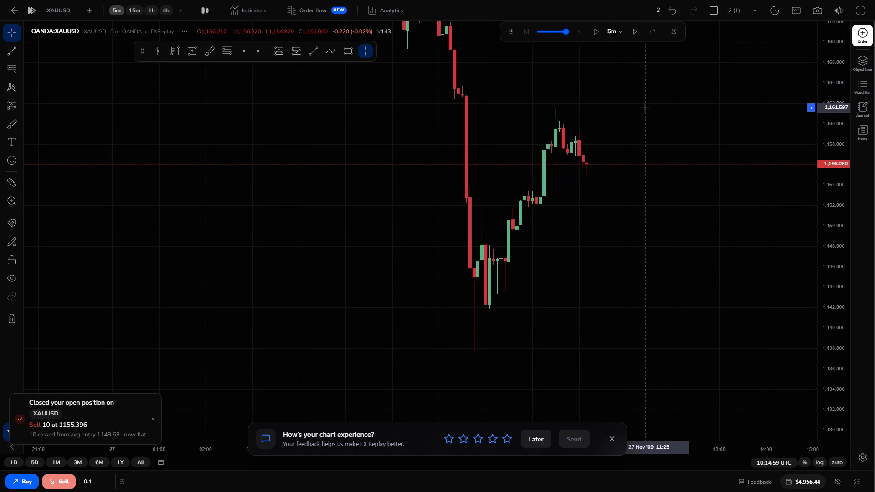
{"action": "left_click_drag", "start_coordinate": [832, 130], "coordinate": [836, 187]}
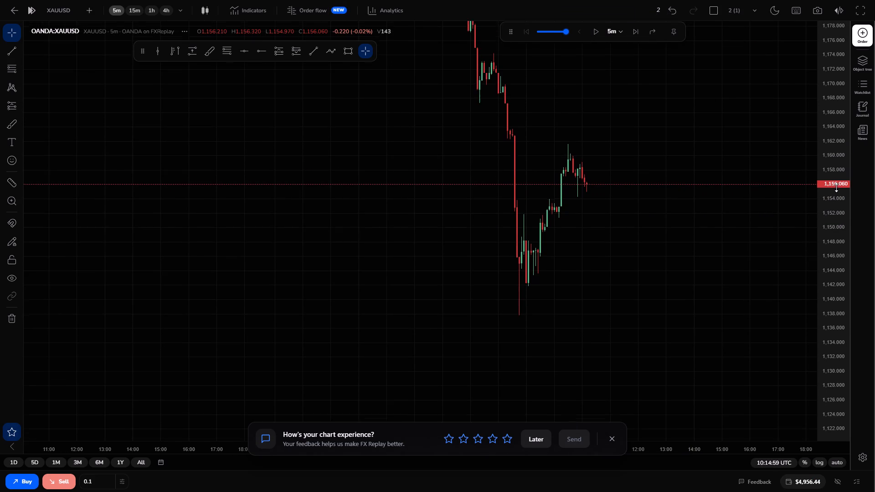
{"action": "left_click_drag", "start_coordinate": [836, 187], "coordinate": [833, 209]}
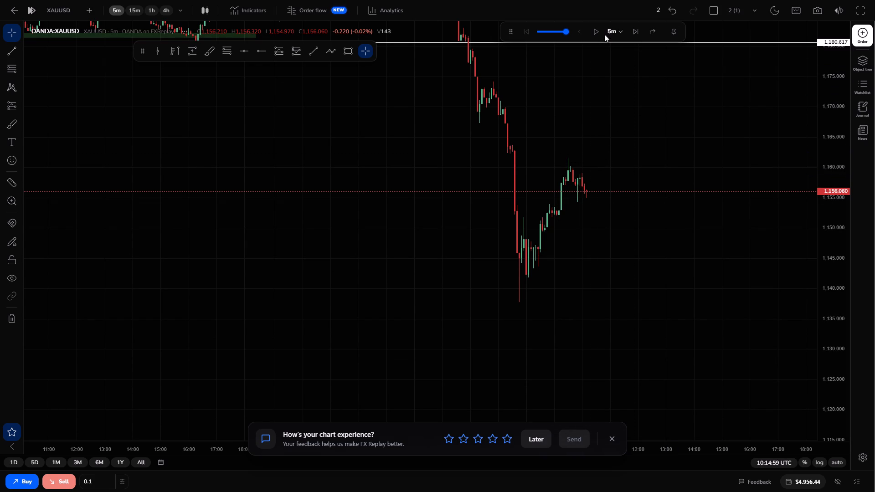
{"action": "left_click", "coordinate": [593, 33]}
{"action": "left_click", "coordinate": [593, 33]}
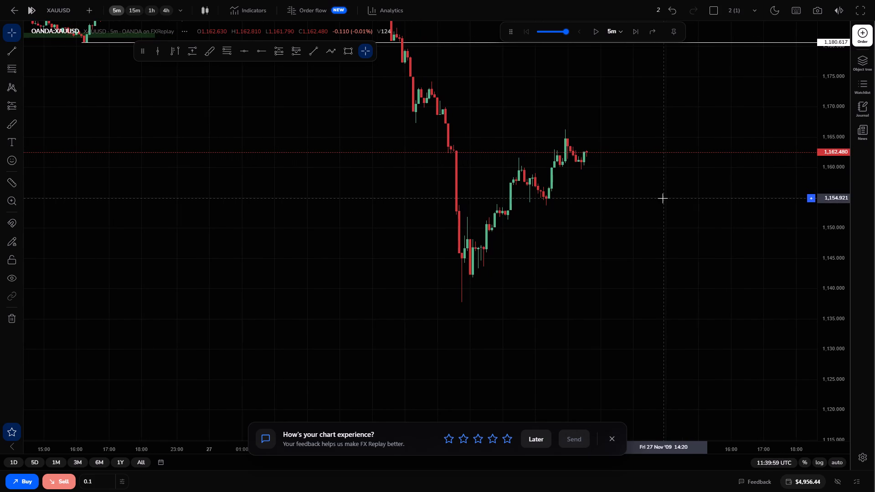
Dismiss the chart experience feedback prompt.
{"action": "left_click", "coordinate": [614, 430]}
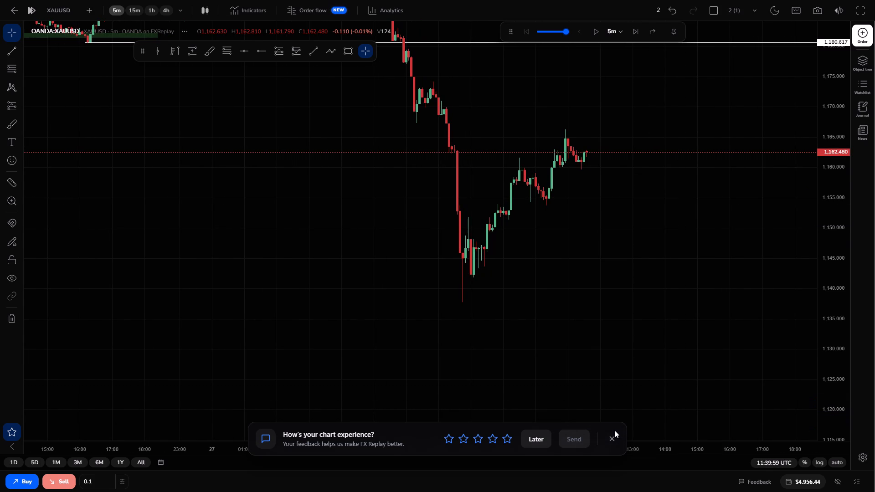
{"action": "left_click", "coordinate": [610, 440]}
Draw a rectangle zone over the 27 Nov pullback highs from 06:25 to 10:40, between about 1,173.27 and 1,174.77.
{"action": "left_click_drag", "start_coordinate": [515, 268], "coordinate": [638, 358]}
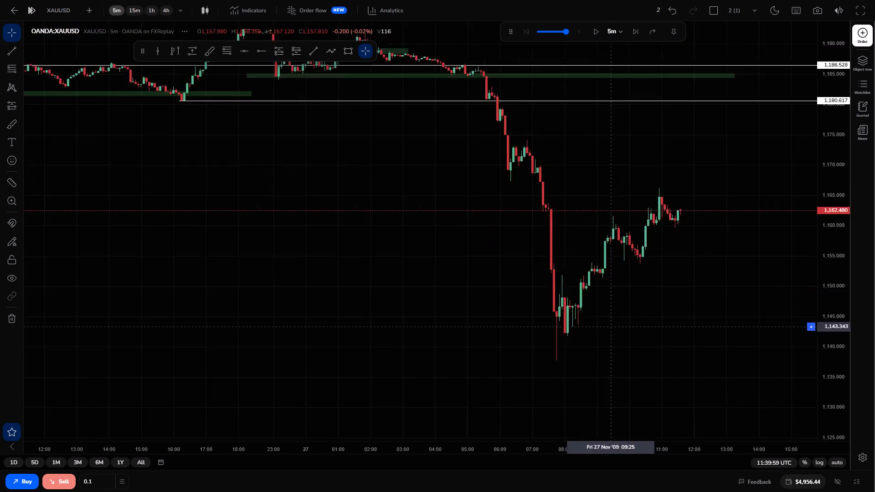
{"action": "left_click_drag", "start_coordinate": [638, 358], "coordinate": [647, 368]}
{"action": "scroll", "coordinate": [645, 270], "scroll_direction": "right", "scroll_amount": 1}
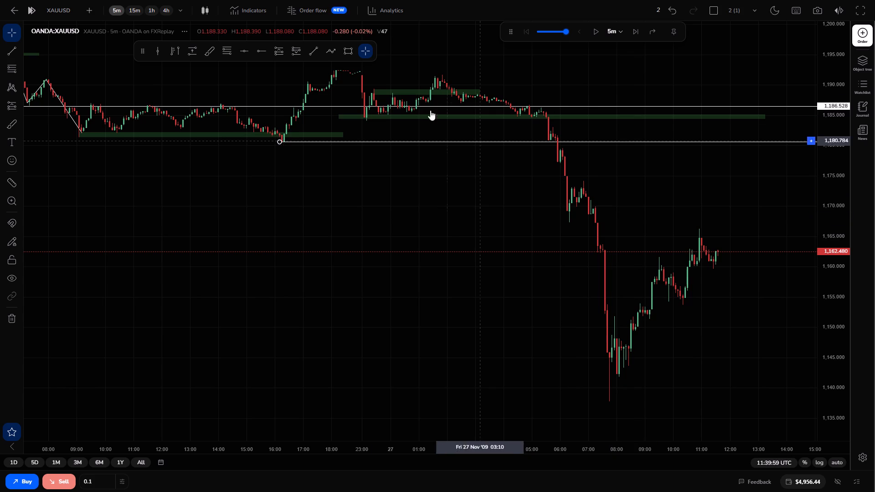
{"action": "left_click", "coordinate": [344, 56]}
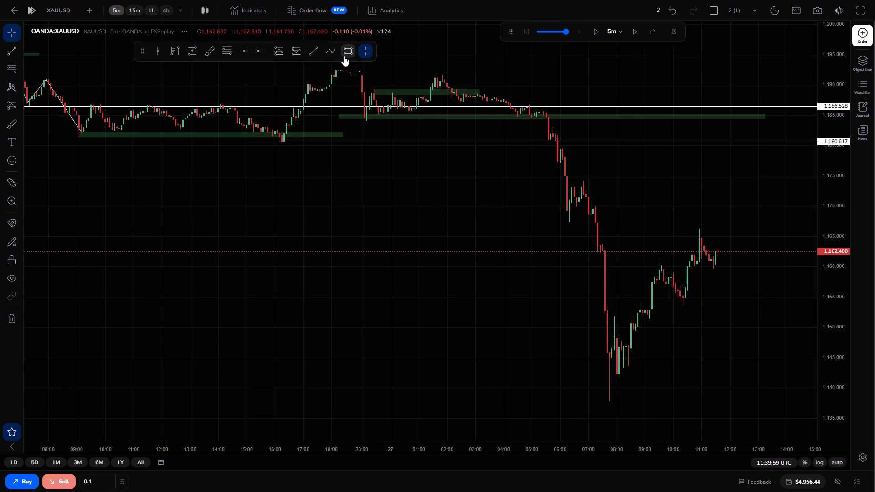
{"action": "left_click_drag", "start_coordinate": [571, 177], "coordinate": [572, 182]}
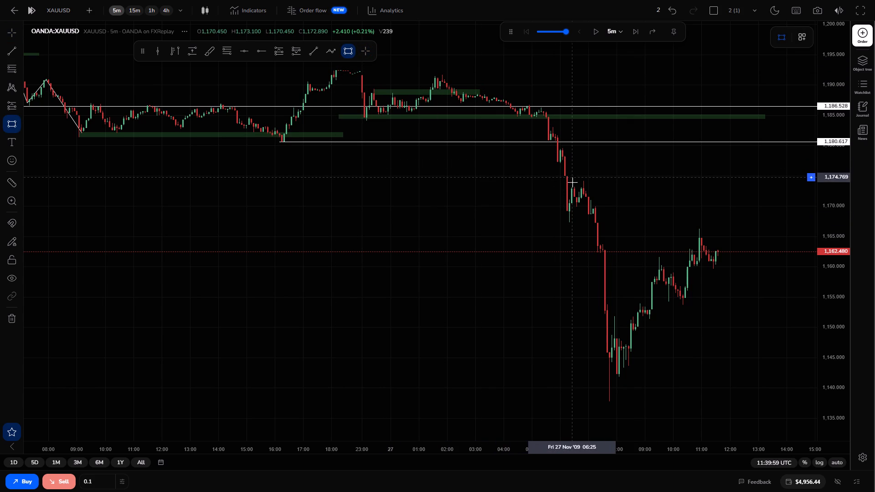
{"action": "left_click_drag", "start_coordinate": [572, 182], "coordinate": [693, 186]}
{"action": "left_click", "coordinate": [693, 186]}
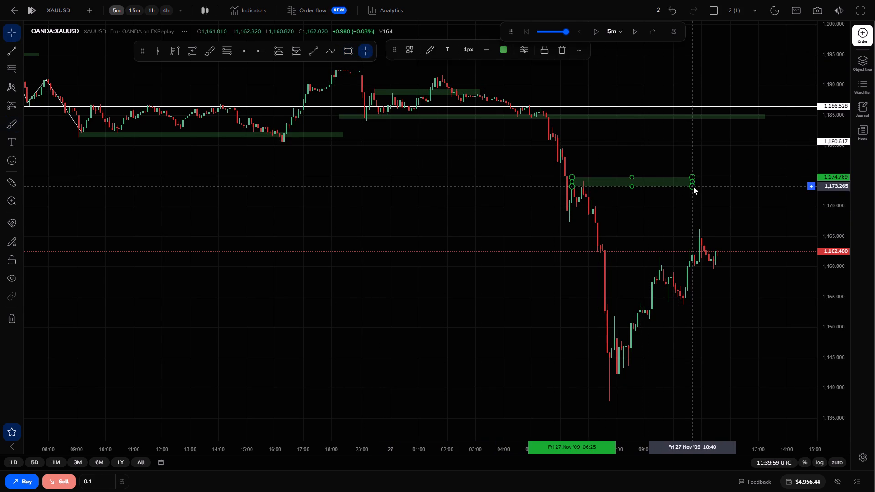
{"action": "left_click", "coordinate": [620, 215]}
Draw a second rectangle zone at the pullback's base from 06:20 to 10:25, between about 1,168.60 and 1,170.18.
{"action": "left_click", "coordinate": [346, 49]}
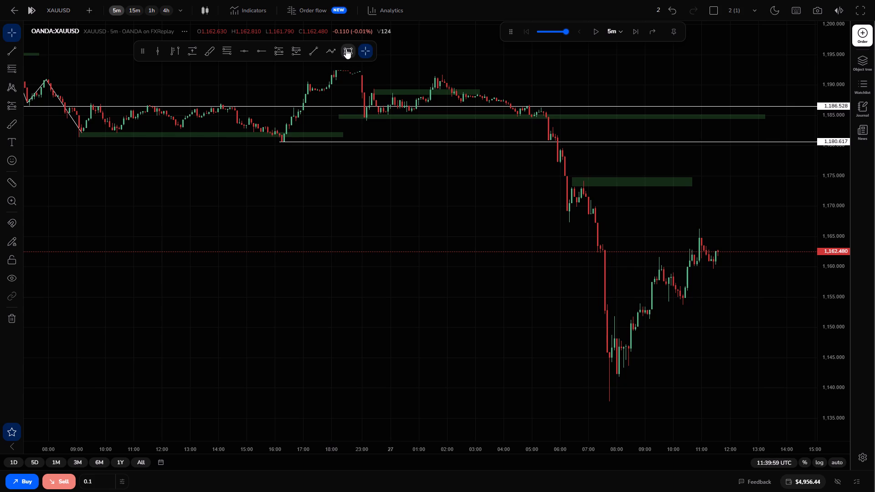
{"action": "left_click_drag", "start_coordinate": [567, 205], "coordinate": [571, 210]}
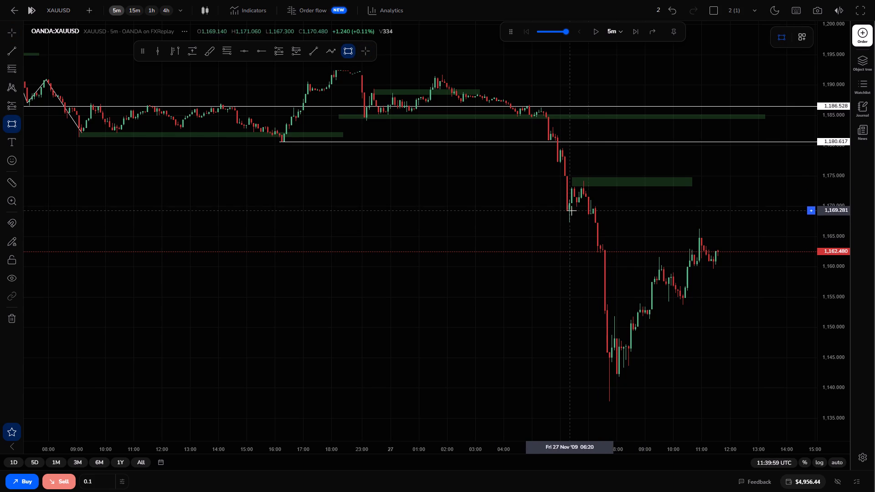
{"action": "left_click_drag", "start_coordinate": [571, 210], "coordinate": [685, 215]}
{"action": "left_click_drag", "start_coordinate": [685, 215], "coordinate": [618, 263]}
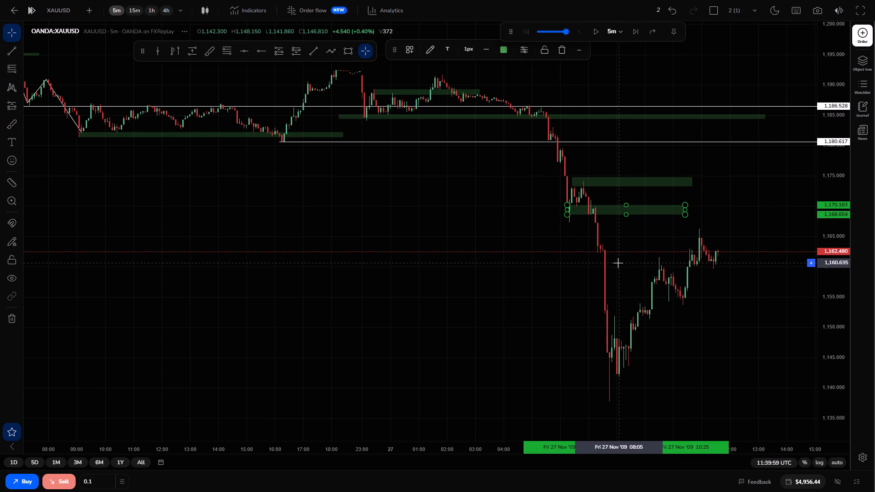
{"action": "left_click", "coordinate": [626, 270]}
Examine the 26–27 Nov price structure around the two new zones and the 1,180.617 and 1,186.528 levels.
{"action": "left_click_drag", "start_coordinate": [826, 276], "coordinate": [824, 263]}
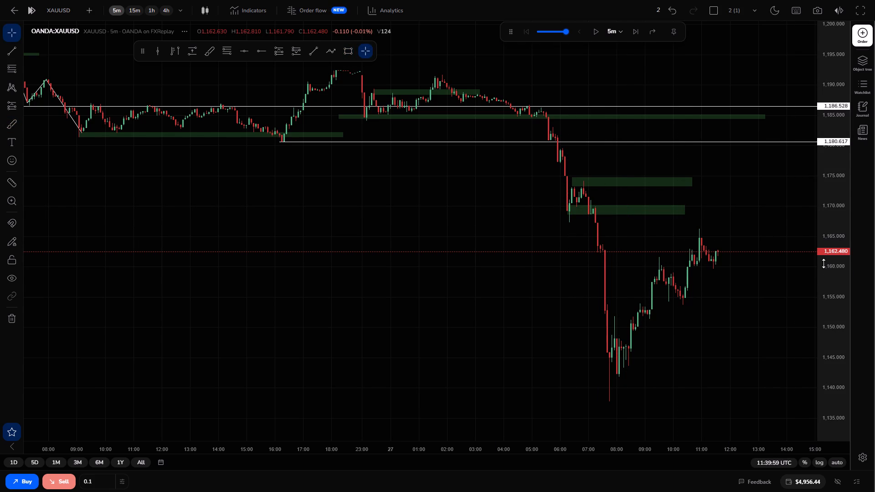
{"action": "left_click_drag", "start_coordinate": [824, 263], "coordinate": [813, 213]}
{"action": "left_click_drag", "start_coordinate": [736, 148], "coordinate": [714, 148]}
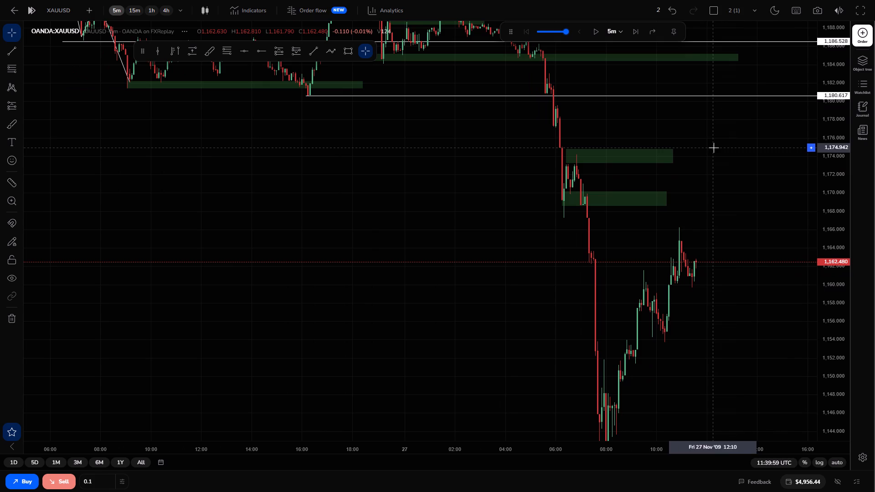
{"action": "left_click_drag", "start_coordinate": [824, 130], "coordinate": [822, 191]}
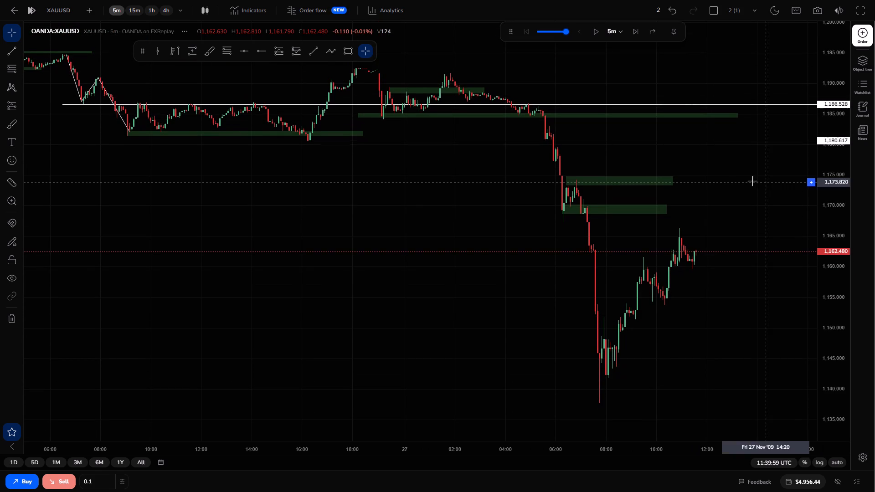
{"action": "left_click_drag", "start_coordinate": [752, 181], "coordinate": [722, 167]}
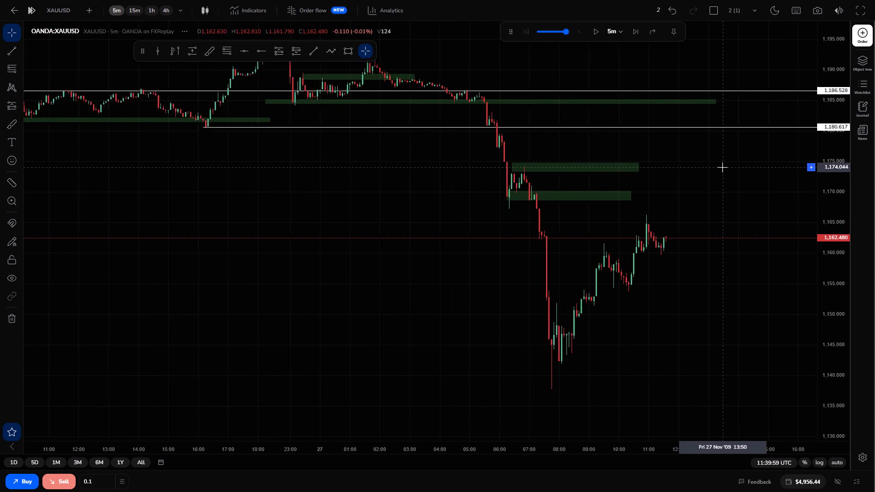
{"action": "left_click_drag", "start_coordinate": [546, 173], "coordinate": [641, 252]}
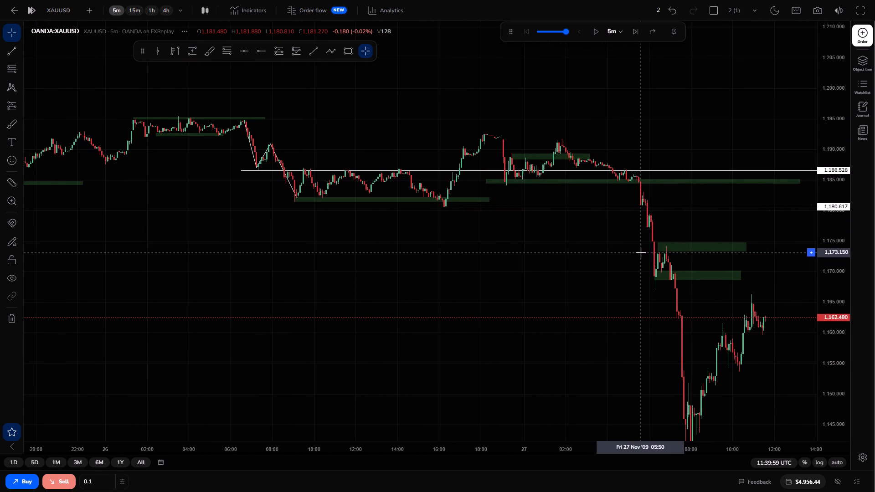
{"action": "left_click_drag", "start_coordinate": [833, 270], "coordinate": [802, 160]}
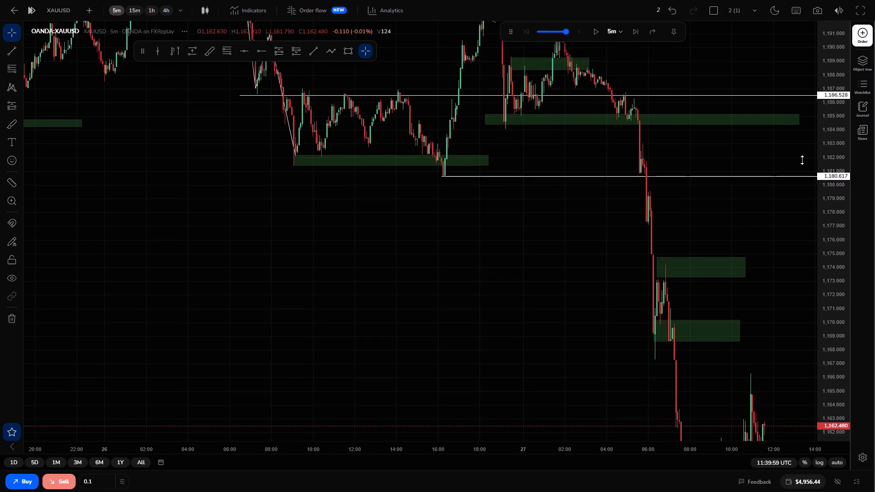
{"action": "left_click_drag", "start_coordinate": [802, 160], "coordinate": [801, 205]}
{"action": "left_click_drag", "start_coordinate": [760, 258], "coordinate": [752, 248]}
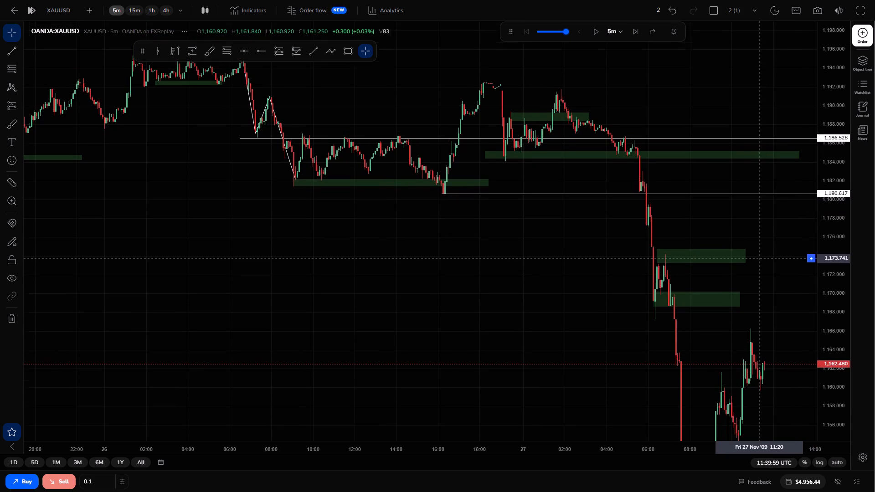
{"action": "left_click_drag", "start_coordinate": [752, 248], "coordinate": [712, 200]}
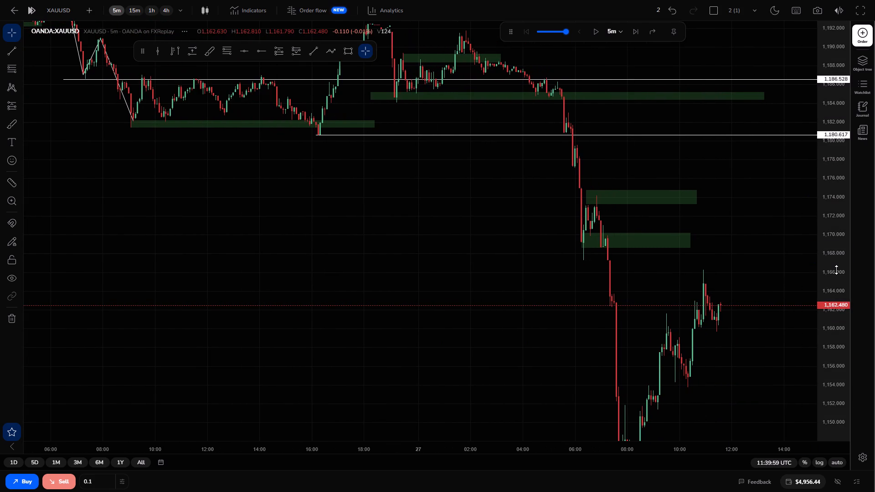
{"action": "left_click", "coordinate": [837, 270]}
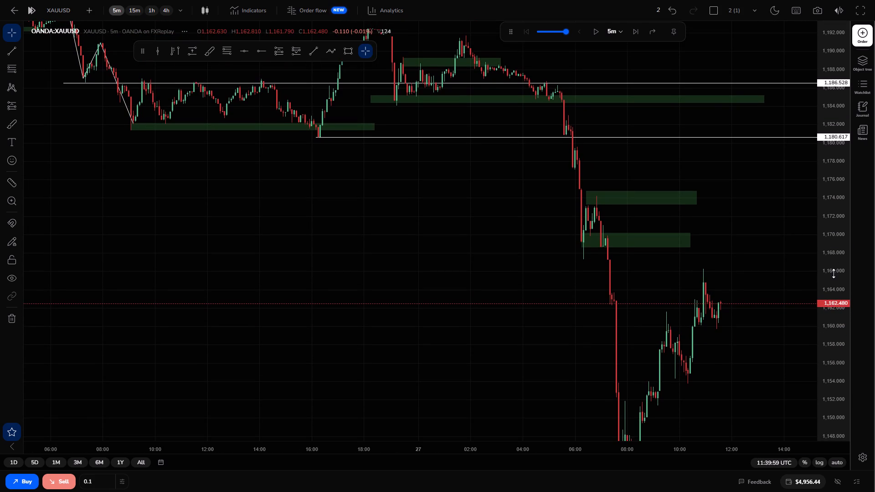
{"action": "left_click_drag", "start_coordinate": [752, 247], "coordinate": [729, 216]}
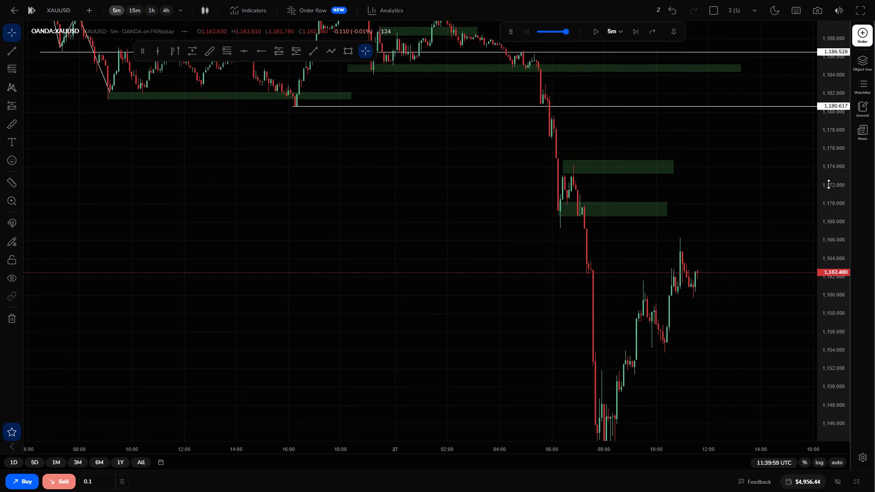
{"action": "left_click_drag", "start_coordinate": [829, 184], "coordinate": [827, 200]}
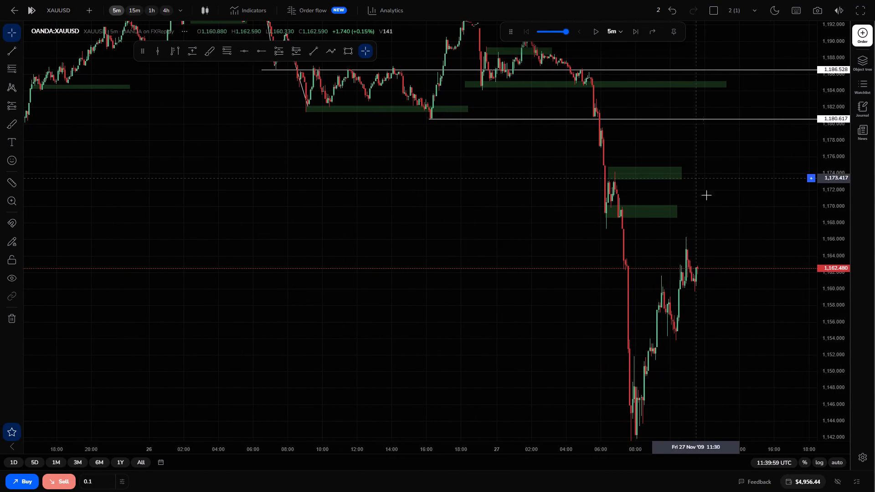
{"action": "left_click_drag", "start_coordinate": [679, 159], "coordinate": [748, 245]}
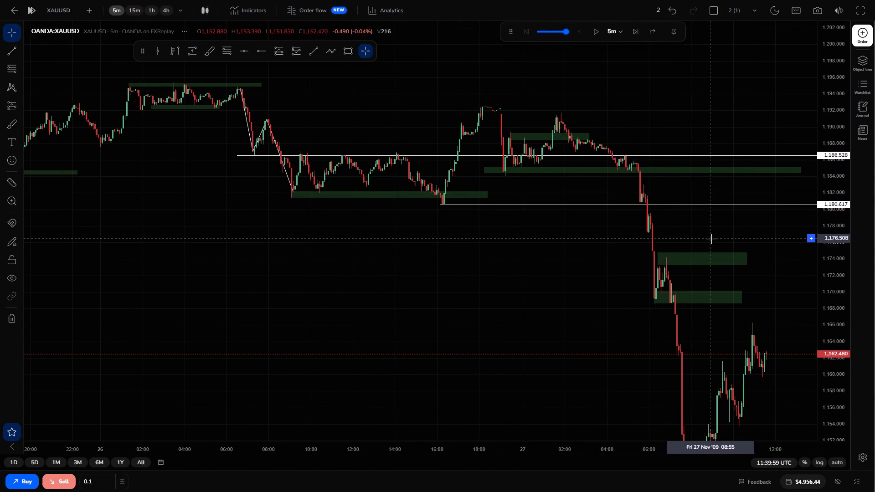
{"action": "left_click_drag", "start_coordinate": [718, 244], "coordinate": [664, 167]}
{"action": "left_click_drag", "start_coordinate": [828, 177], "coordinate": [828, 200]}
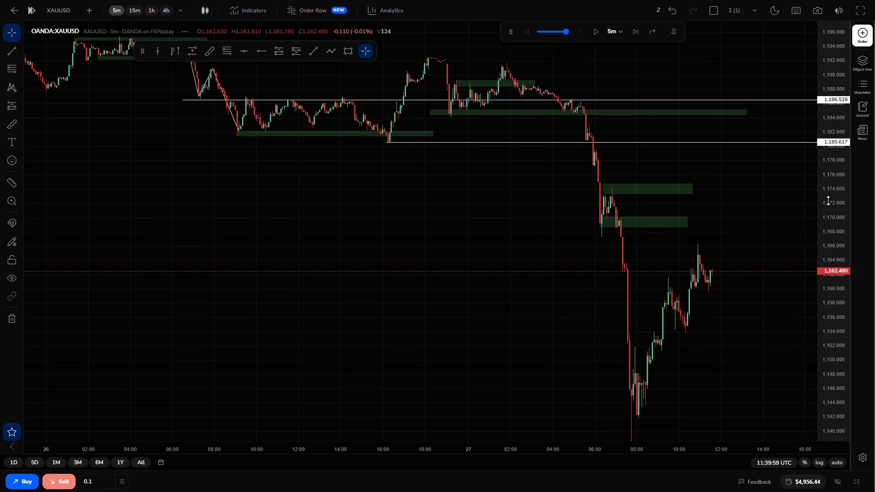
{"action": "left_click_drag", "start_coordinate": [828, 200], "coordinate": [828, 201]}
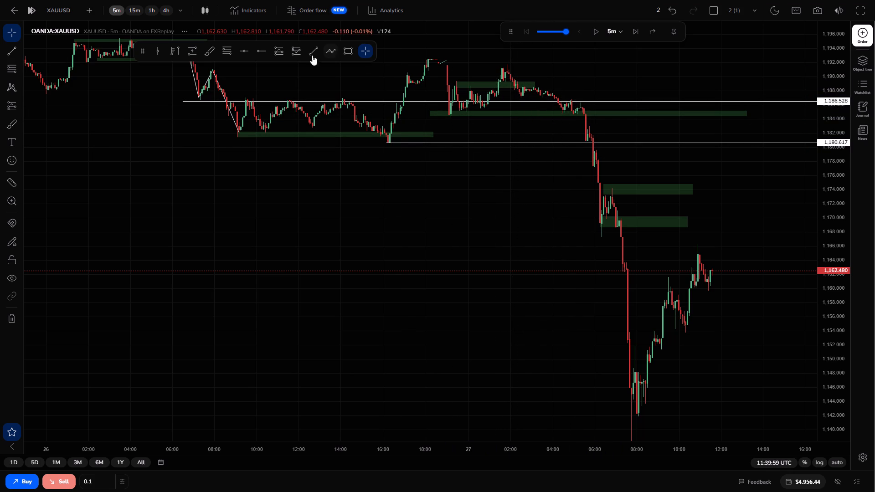
With the Brush, circle the 27 Nov rally near 01:40, underline the range lows near 1,184, and circle the breakdown near 05:43.
{"action": "left_click", "coordinate": [203, 53]}
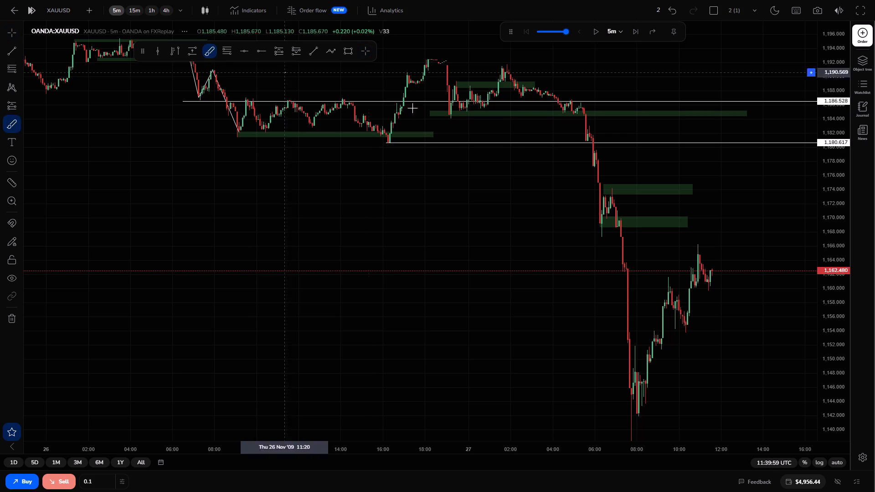
{"action": "left_click", "coordinate": [504, 79]}
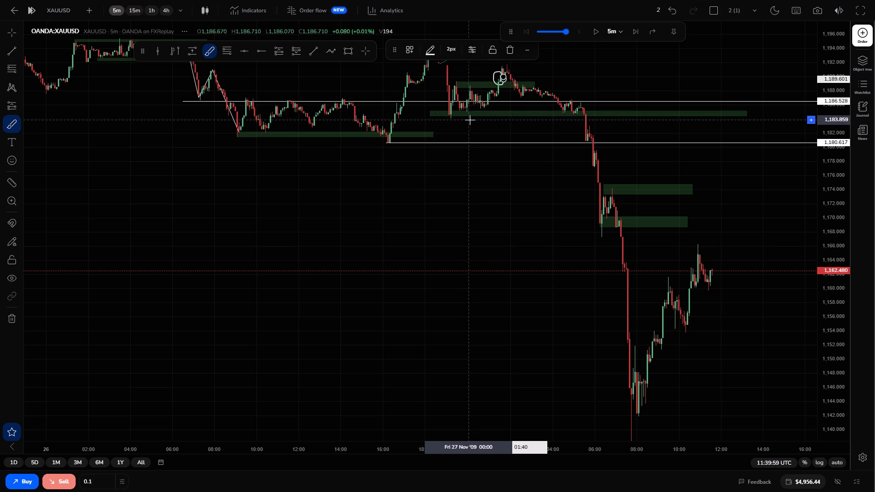
{"action": "left_click_drag", "start_coordinate": [448, 118], "coordinate": [483, 116]}
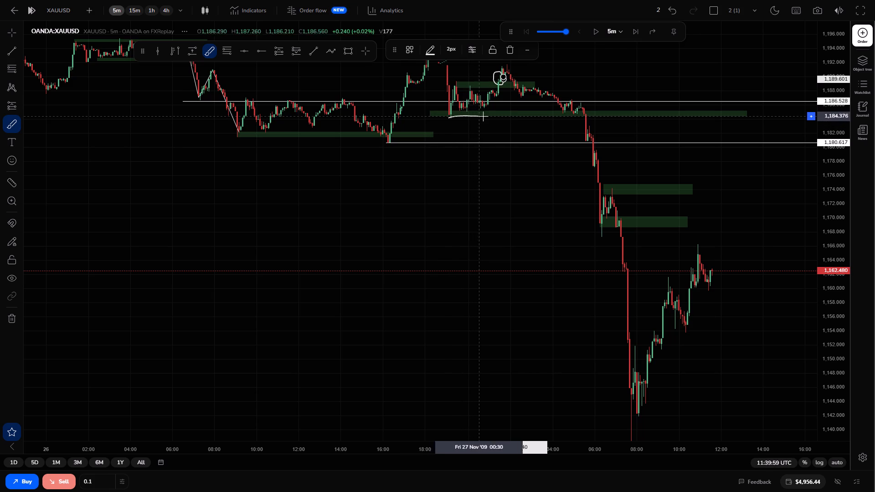
{"action": "left_click_drag", "start_coordinate": [483, 116], "coordinate": [528, 119]}
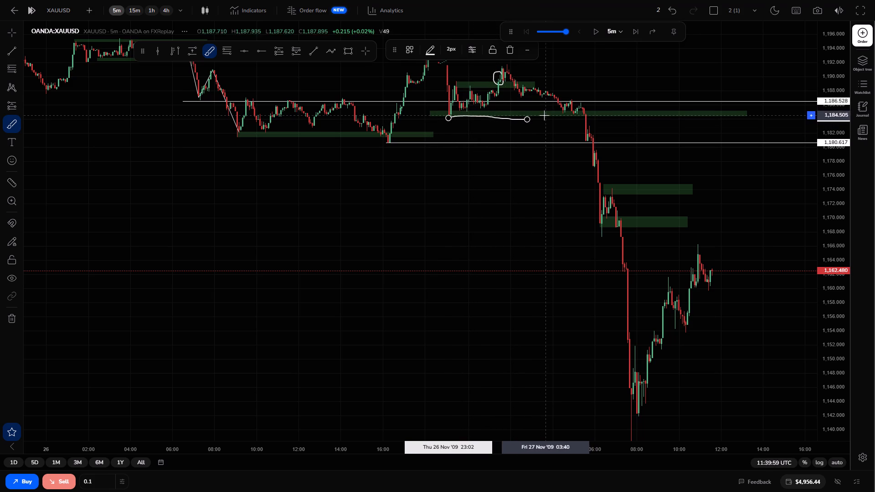
{"action": "left_click", "coordinate": [589, 113]}
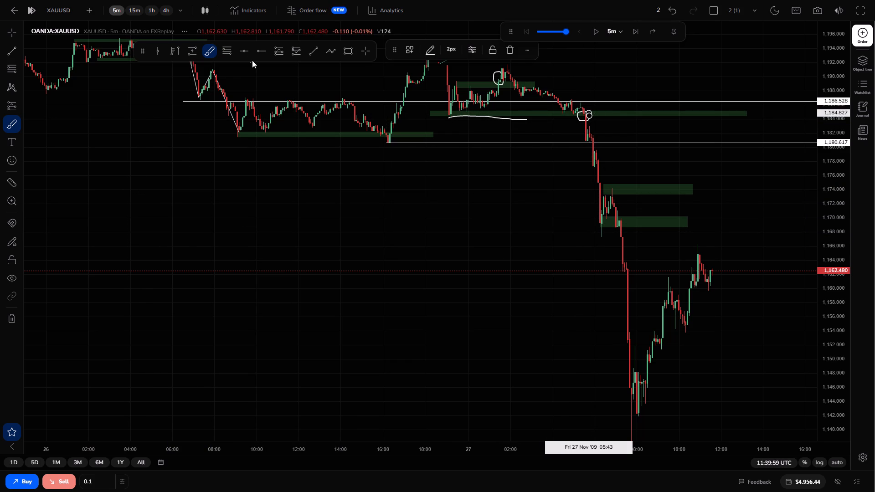
Add a text note reading "WHITE CIRCLES ARE LQ" in the empty chart area near 26 Nov 03:35, at about 1,173.34.
{"action": "left_click", "coordinate": [9, 149]}
{"action": "left_click", "coordinate": [122, 194]}
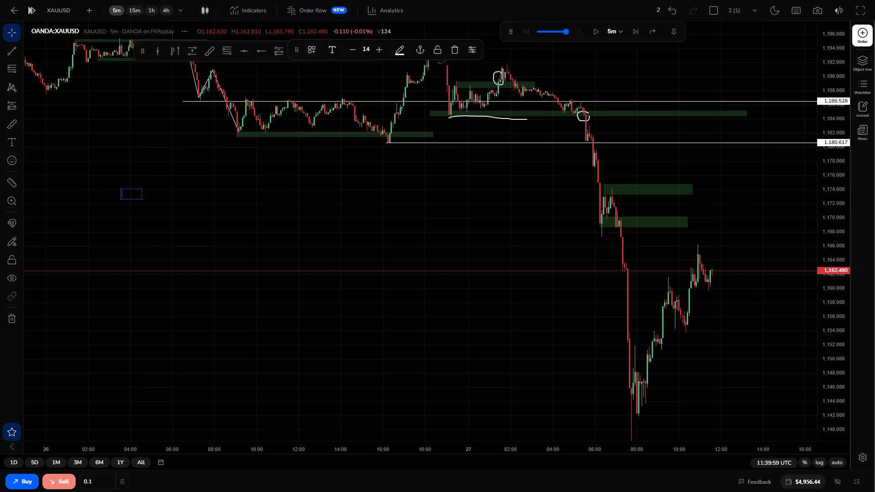
{"action": "type", "text": "WHITE CIRCL"}
{"action": "type", "text": "ES AR"}
{"action": "key", "text": "space"}
{"action": "key", "text": "BackSpace"}
{"action": "key", "text": "BackSpace"}
{"action": "key", "text": "BackSpace"}
{"action": "type", "text": "ARE"}
{"action": "key", "text": "space"}
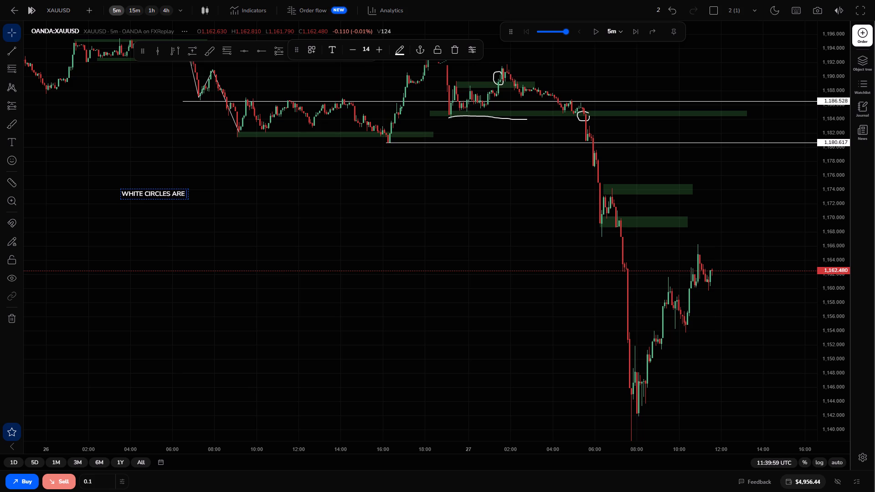
{"action": "type", "text": "lq"}
{"action": "key", "text": "BackSpace"}
{"action": "key", "text": "BackSpace"}
{"action": "type", "text": "LQ"}
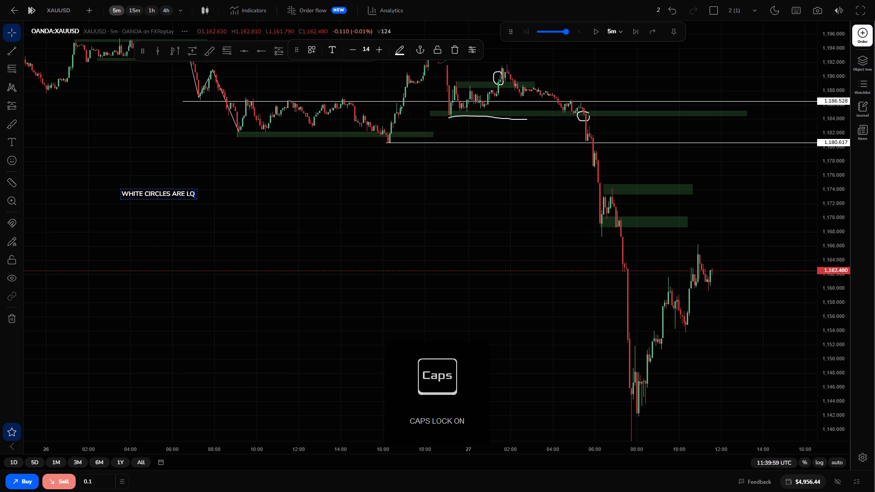
{"action": "key", "text": "space"}
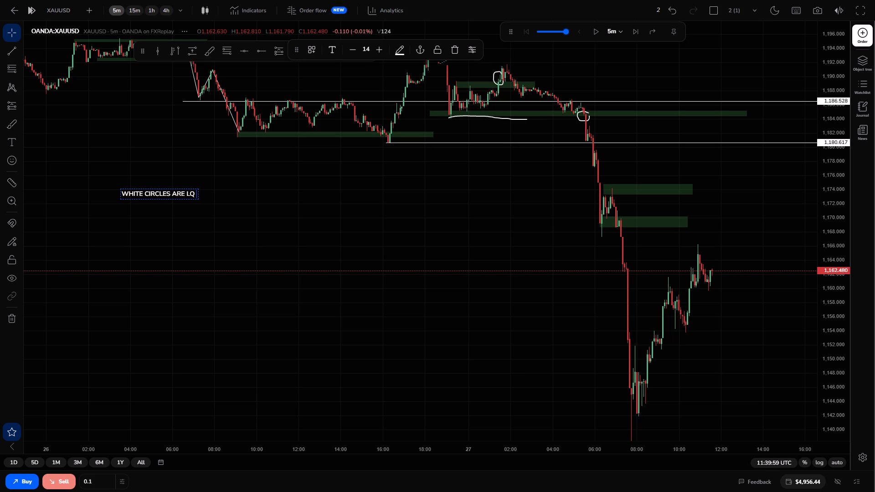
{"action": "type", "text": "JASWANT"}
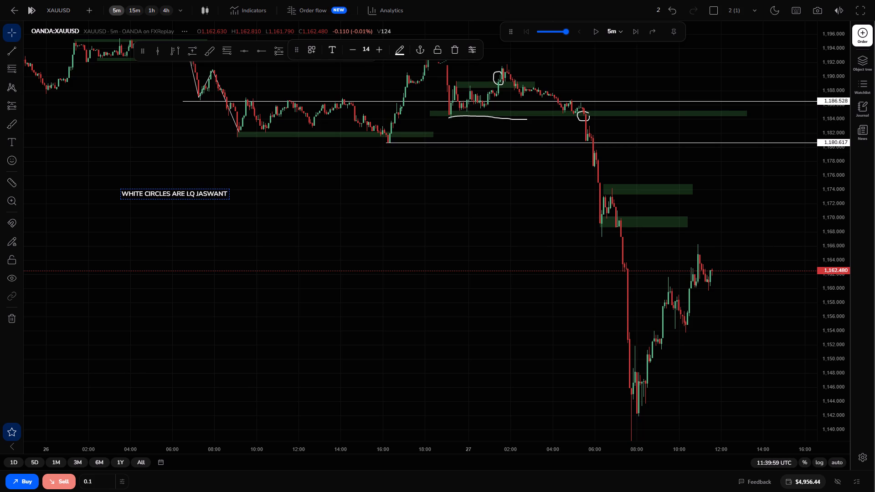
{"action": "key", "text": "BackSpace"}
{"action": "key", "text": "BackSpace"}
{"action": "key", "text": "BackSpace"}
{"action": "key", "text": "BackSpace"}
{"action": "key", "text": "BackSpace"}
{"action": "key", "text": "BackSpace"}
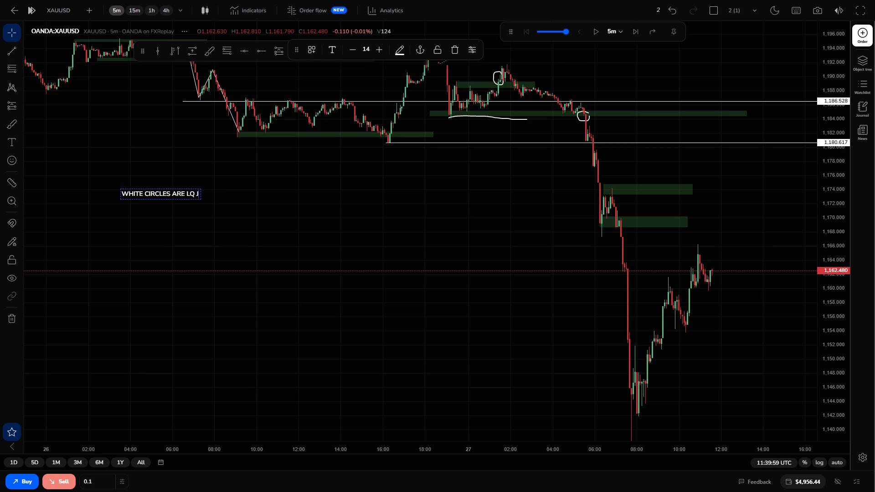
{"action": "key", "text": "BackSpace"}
Insert three line breaks after "WHITE CIRCLES ARE LQ" in the text note.
{"action": "key", "text": "Return"}
{"action": "key", "text": "Return"}
{"action": "key", "text": "Return"}
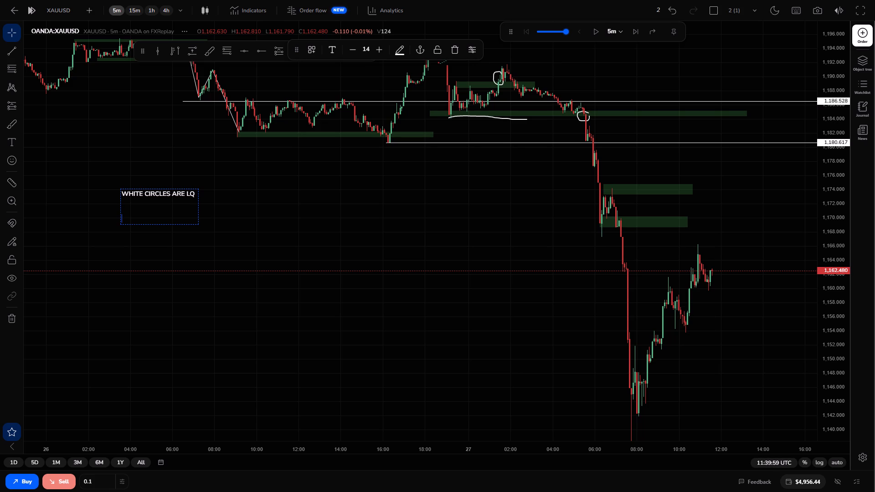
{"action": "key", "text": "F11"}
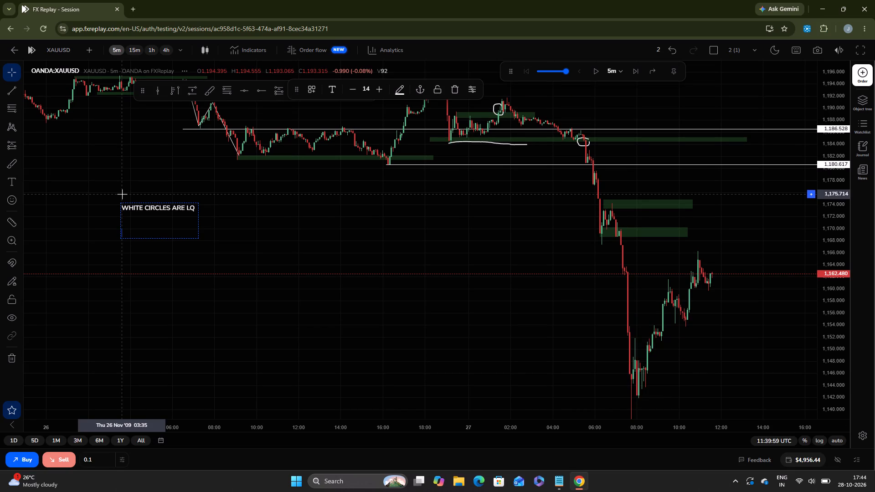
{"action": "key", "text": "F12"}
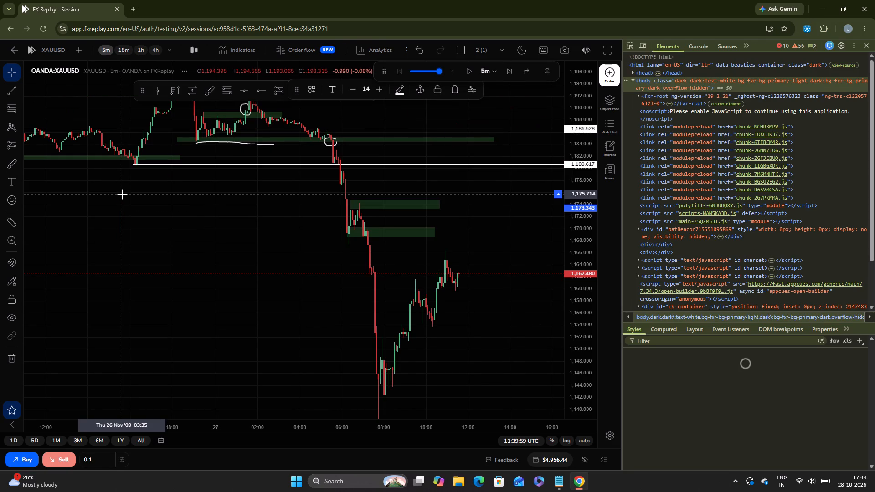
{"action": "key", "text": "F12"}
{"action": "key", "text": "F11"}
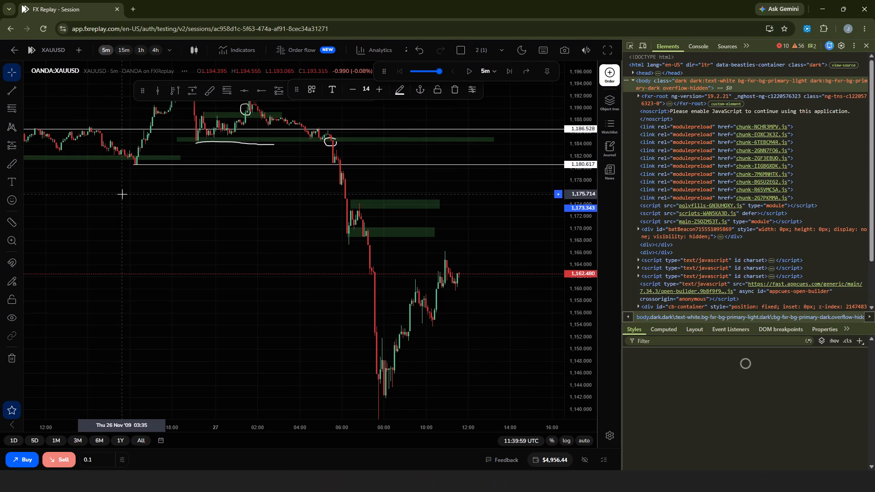
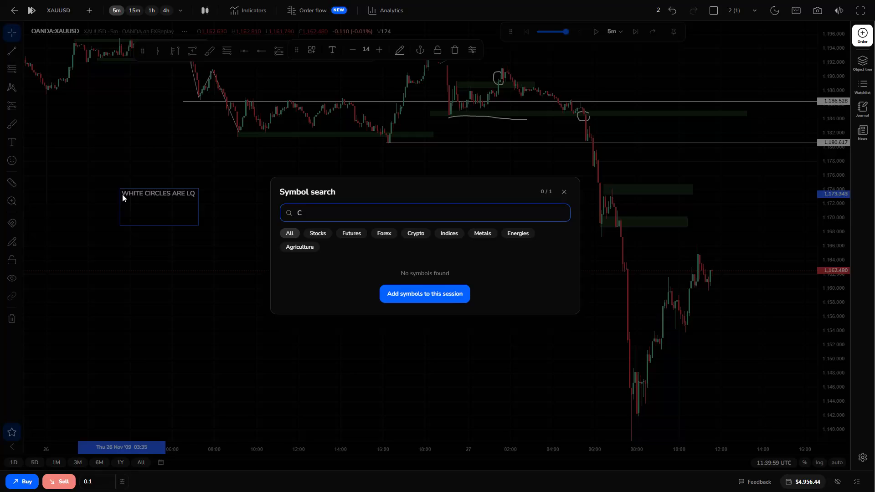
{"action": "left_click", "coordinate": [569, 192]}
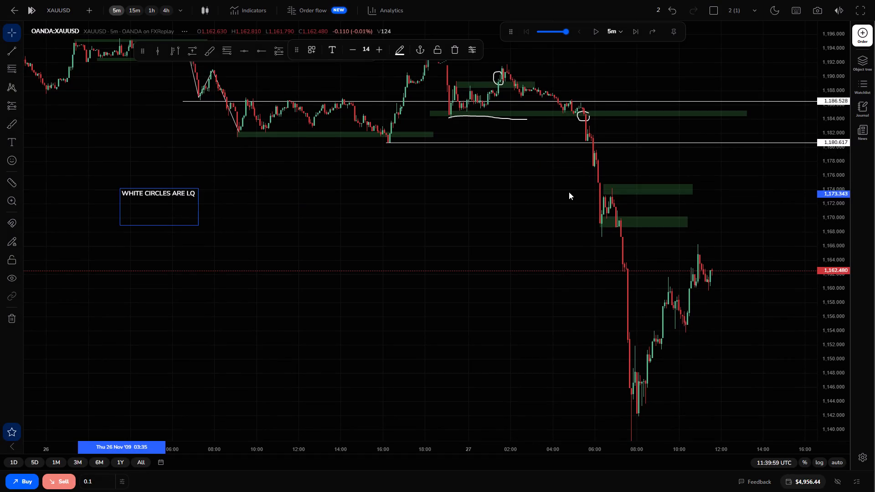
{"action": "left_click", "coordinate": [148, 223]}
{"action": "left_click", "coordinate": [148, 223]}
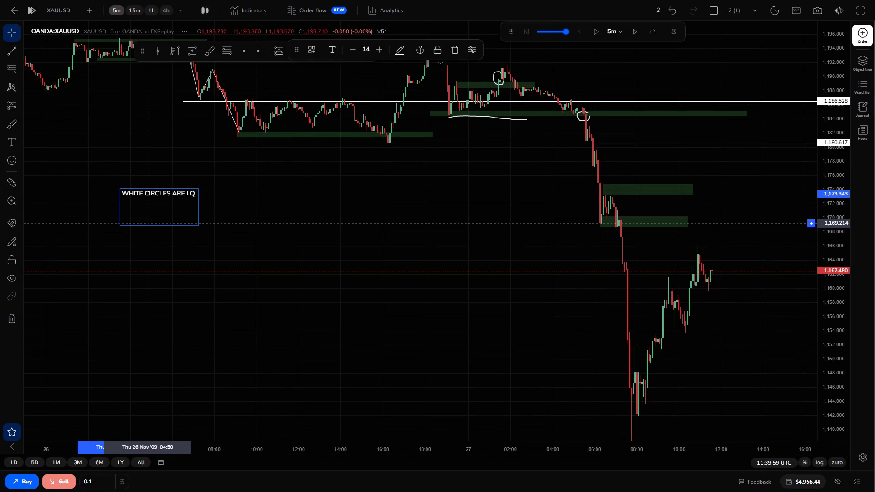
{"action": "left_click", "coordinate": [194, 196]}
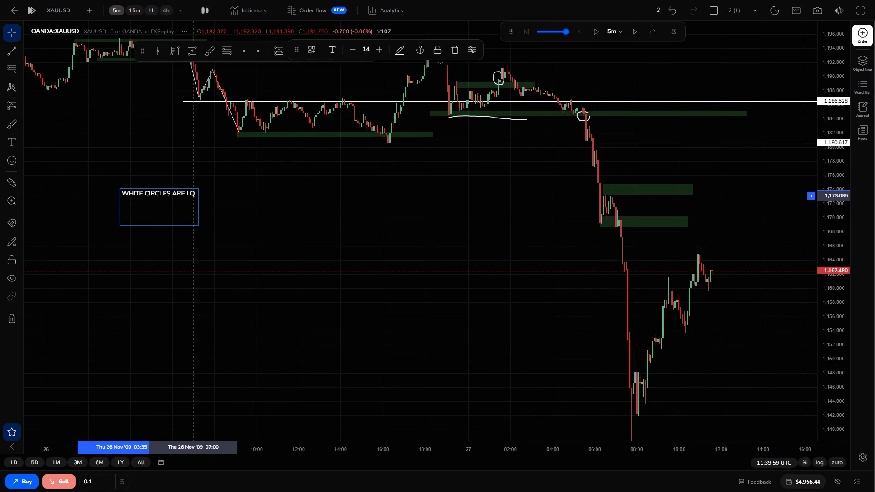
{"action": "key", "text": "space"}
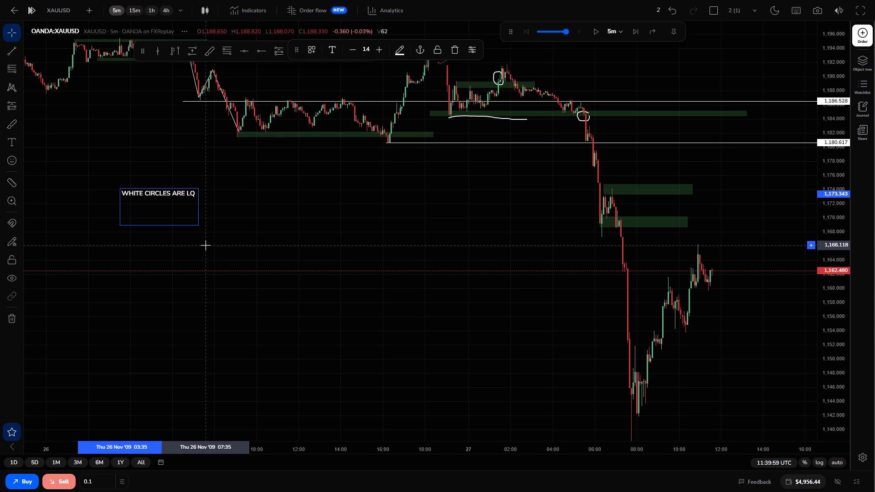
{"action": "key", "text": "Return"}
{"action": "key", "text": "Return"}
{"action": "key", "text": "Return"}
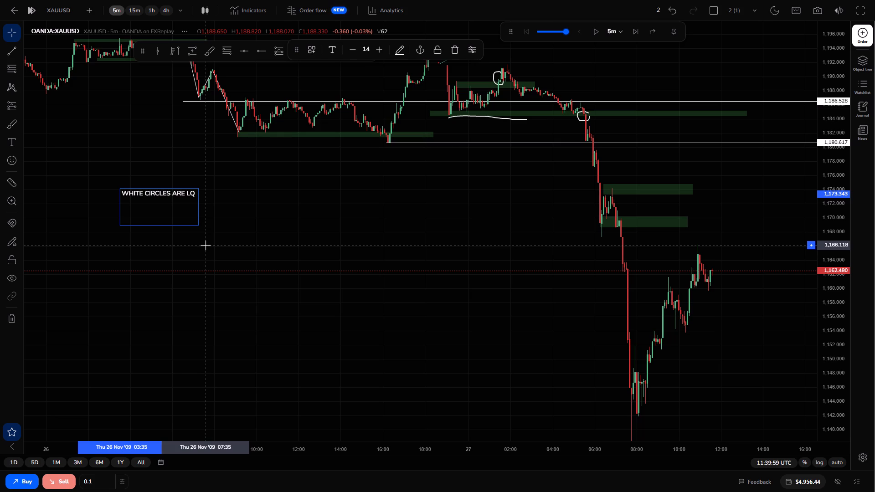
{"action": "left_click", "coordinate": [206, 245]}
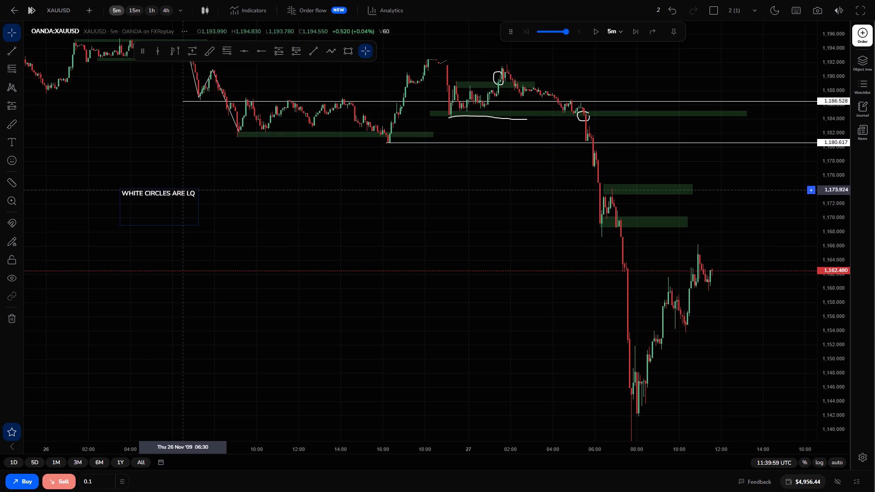
Reopen the text note for editing and insert five line breaks after "WHITE CIRCLES ARE LQ".
{"action": "double_click", "coordinate": [183, 190]}
{"action": "triple_click", "coordinate": [194, 192]}
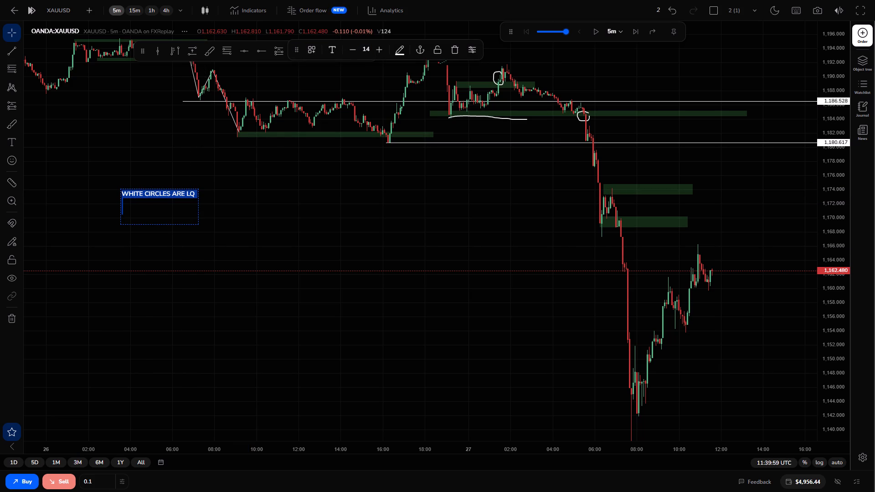
{"action": "double_click", "coordinate": [194, 193]}
{"action": "key", "text": "Return"}
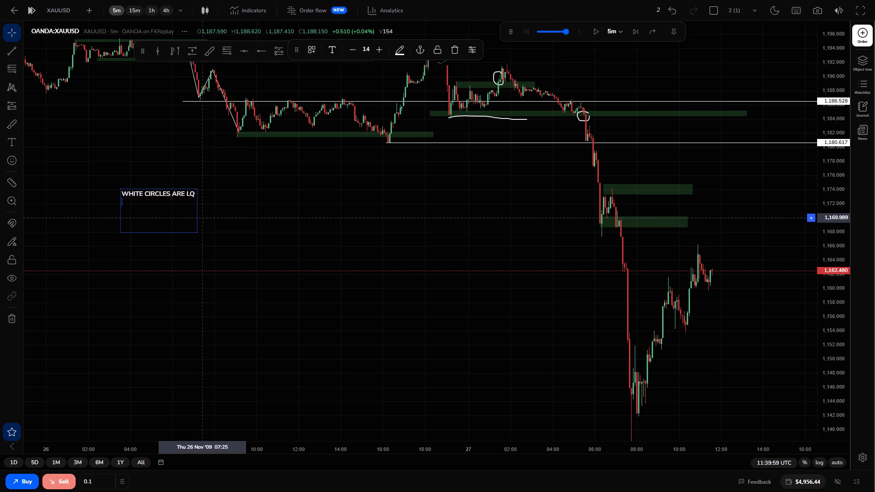
{"action": "key", "text": "Return"}
{"action": "key", "text": "Return"}
{"action": "key", "text": "Return"}
{"action": "key", "text": "Return"}
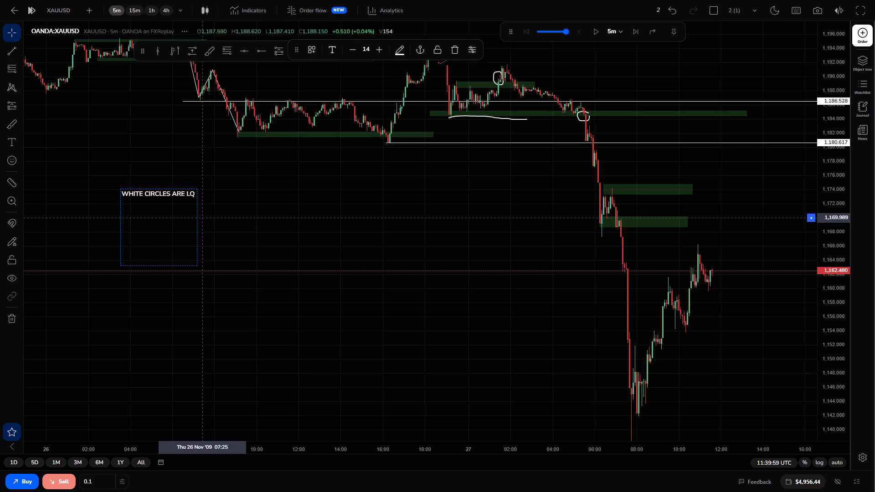
Write "WHEN THE PRICE LQ SWEAP THE SUPPLY" in the note, with "SELLERS CAME" on the line directly below.
{"action": "type", "text": "WHEN"}
{"action": "key", "text": "space"}
{"action": "type", "text": "THE PR"}
{"action": "type", "text": "ICE"}
{"action": "key", "text": "space"}
{"action": "type", "text": "LQ"}
{"action": "key", "text": "space"}
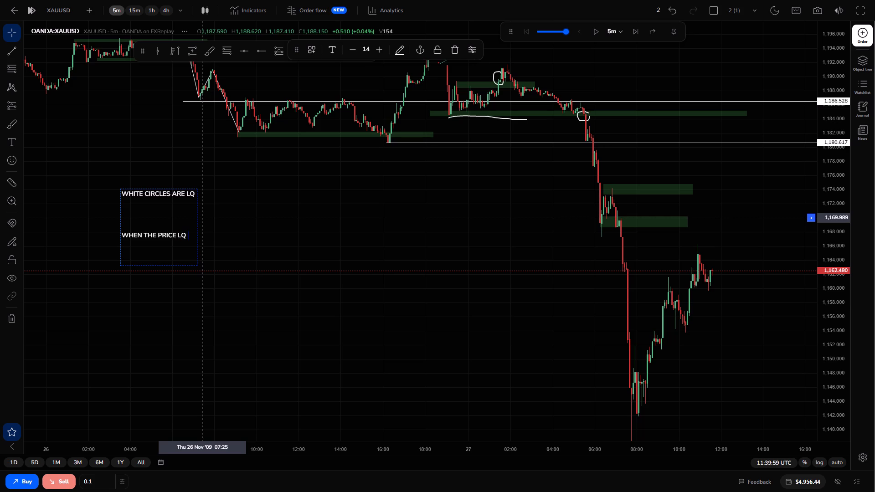
{"action": "type", "text": "SWEAP THE"}
{"action": "key", "text": "space"}
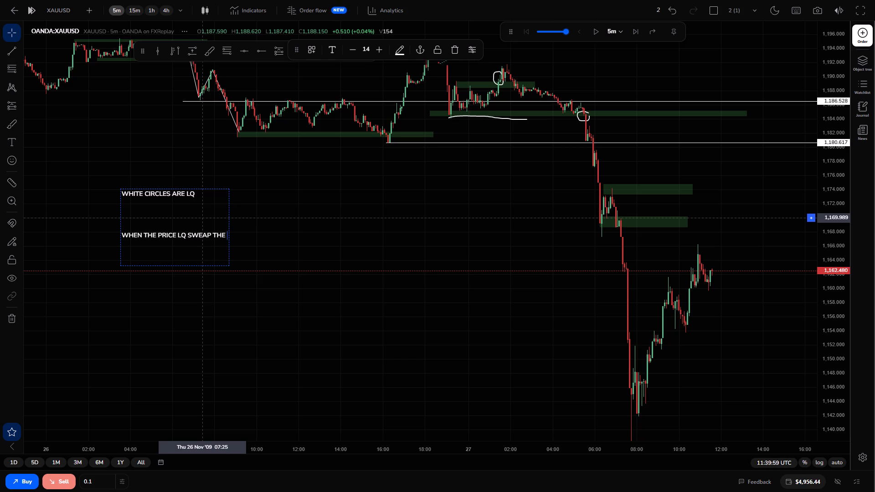
{"action": "type", "text": "SUPPLY"}
{"action": "key", "text": "space"}
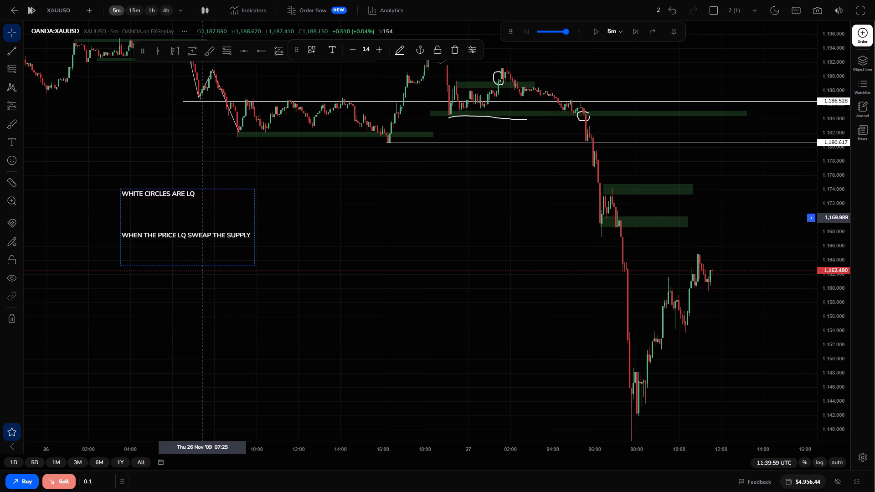
{"action": "key", "text": "Return"}
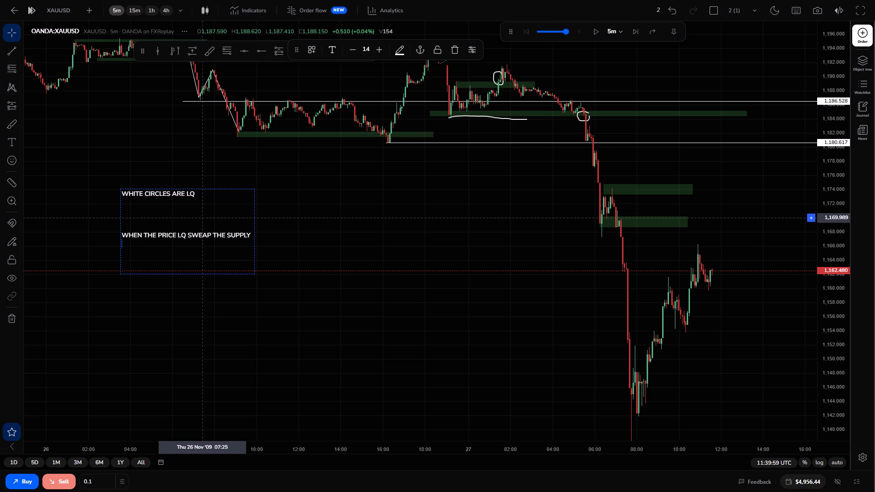
{"action": "type", "text": "IT"}
{"action": "key", "text": "BackSpace"}
{"action": "key", "text": "BackSpace"}
{"action": "type", "text": "SELLERS CAME"}
{"action": "key", "text": "space"}
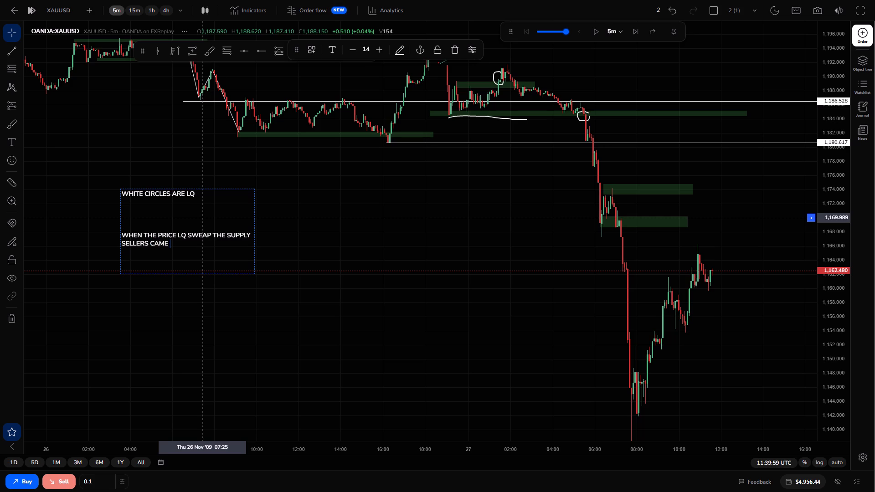
Leave blank lines below "SELLERS CAME" and write "WHEN THE PRICE LQ SWEAP THE DEMAND Z" in the note.
{"action": "key", "text": "Return"}
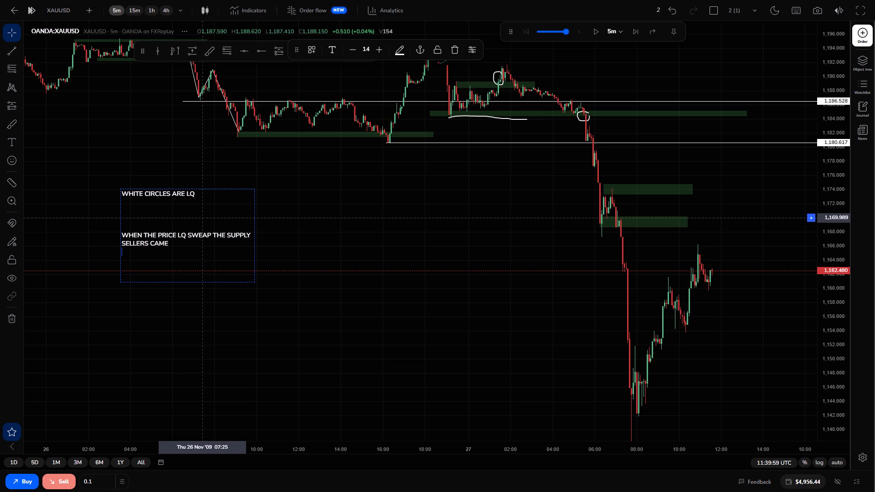
{"action": "key", "text": "Return"}
{"action": "key", "text": "Return"}
{"action": "key", "text": "Return"}
{"action": "key", "text": "Return"}
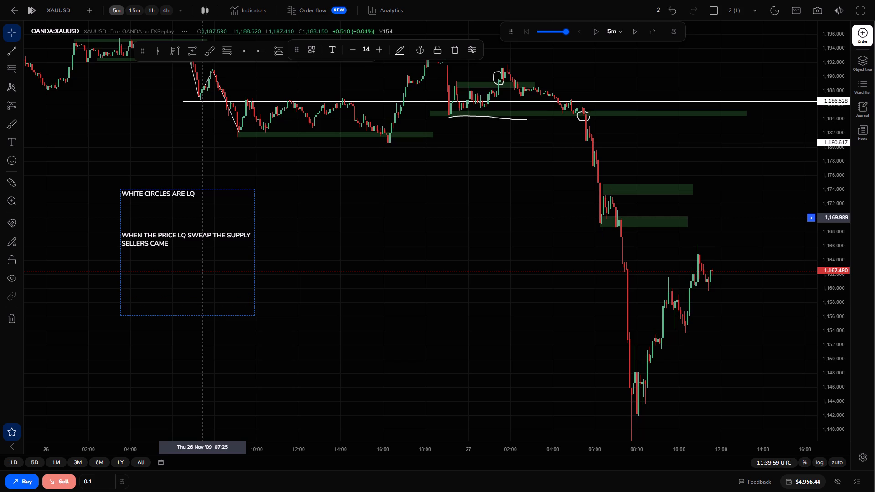
{"action": "type", "text": "WHEN"}
{"action": "key", "text": "space"}
{"action": "type", "text": "THE"}
{"action": "key", "text": "space"}
{"action": "type", "text": "PRICE"}
{"action": "key", "text": "space"}
{"action": "type", "text": "LQ"}
{"action": "key", "text": "space"}
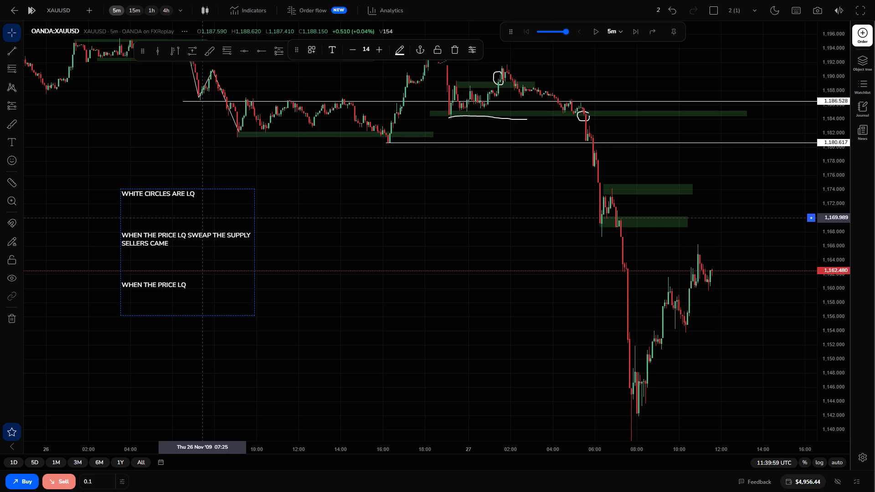
{"action": "type", "text": "SWEAP THE"}
{"action": "key", "text": "space"}
{"action": "key", "text": "d"}
{"action": "type", "text": "EMAND"}
{"action": "key", "text": "space"}
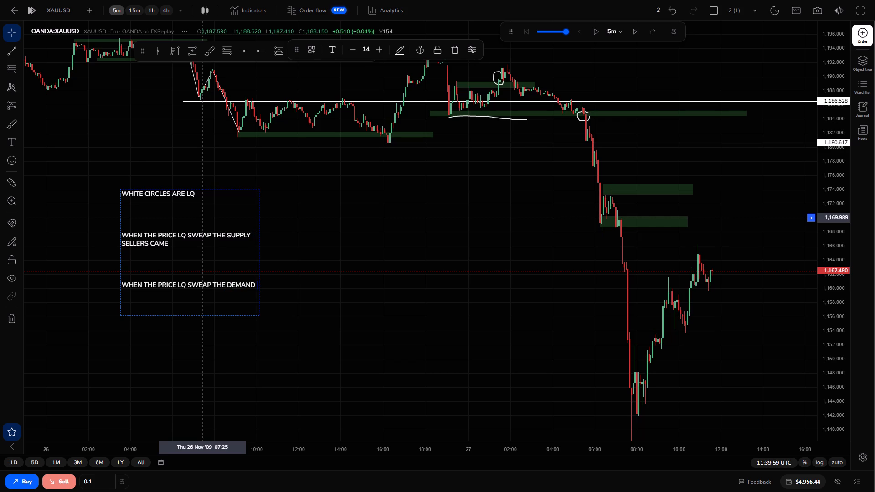
{"action": "key", "text": "z"}
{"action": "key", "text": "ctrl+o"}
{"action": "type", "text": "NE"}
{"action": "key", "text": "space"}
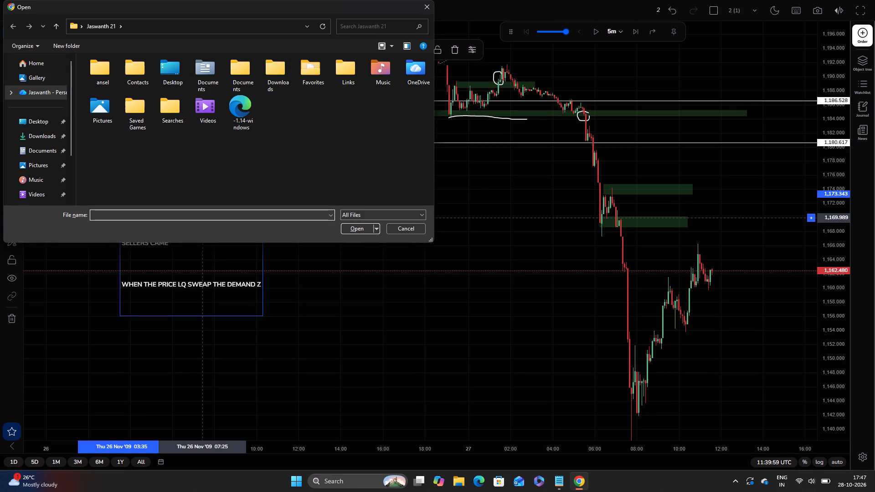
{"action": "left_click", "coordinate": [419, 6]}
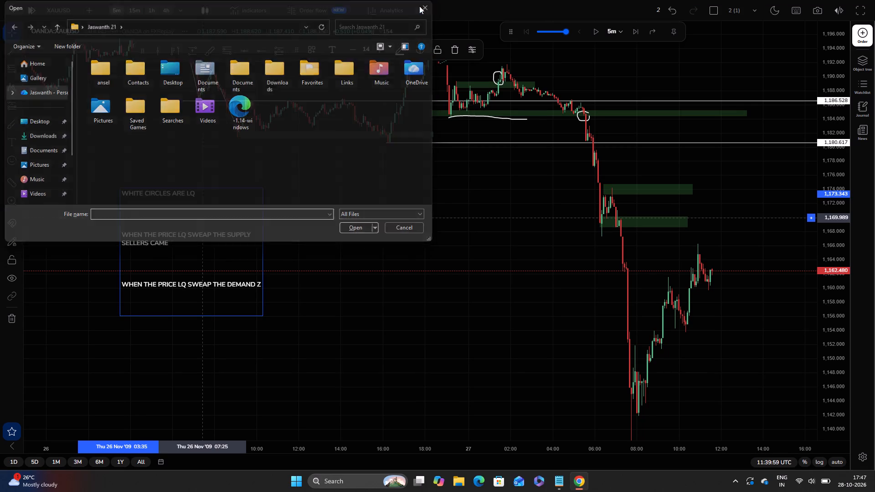
Reopen the text note for editing and complete its last line so it ends with "DEMAND ZONE".
{"action": "double_click", "coordinate": [257, 283]}
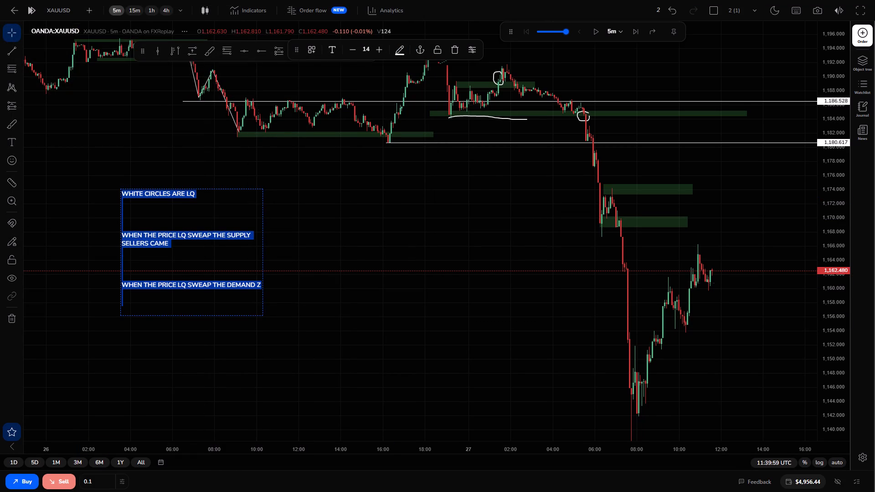
{"action": "double_click", "coordinate": [210, 236]}
{"action": "key", "text": "Down"}
{"action": "key", "text": "Down"}
{"action": "key", "text": "Down"}
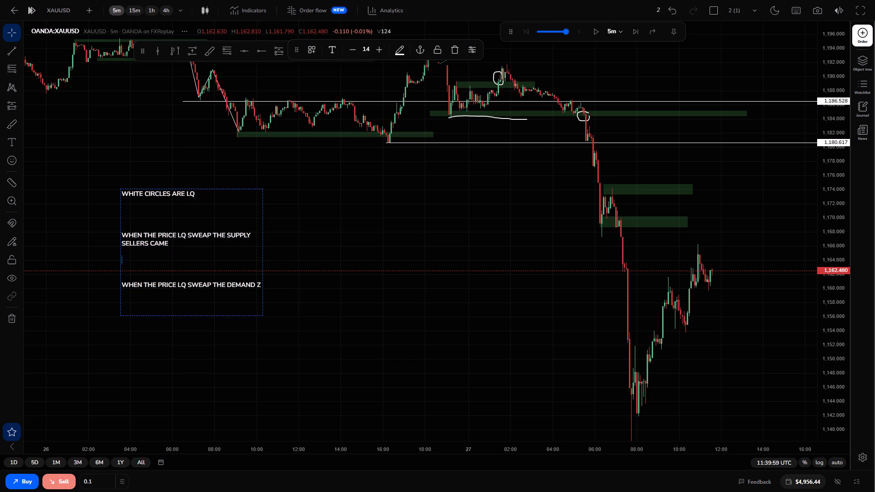
{"action": "key", "text": "Down"}
{"action": "key", "text": "Down"}
{"action": "key", "text": "Down"}
{"action": "key", "text": "Right"}
{"action": "key", "text": "Right"}
{"action": "key", "text": "Right"}
{"action": "key", "text": "Right"}
{"action": "key", "text": "Right"}
{"action": "key", "text": "Right"}
{"action": "key", "text": "Right"}
{"action": "key", "text": "Right"}
{"action": "key", "text": "Right"}
{"action": "key", "text": "Right"}
{"action": "key", "text": "Right"}
{"action": "key", "text": "Right"}
{"action": "type", "text": "ONE"}
{"action": "key", "text": "space"}
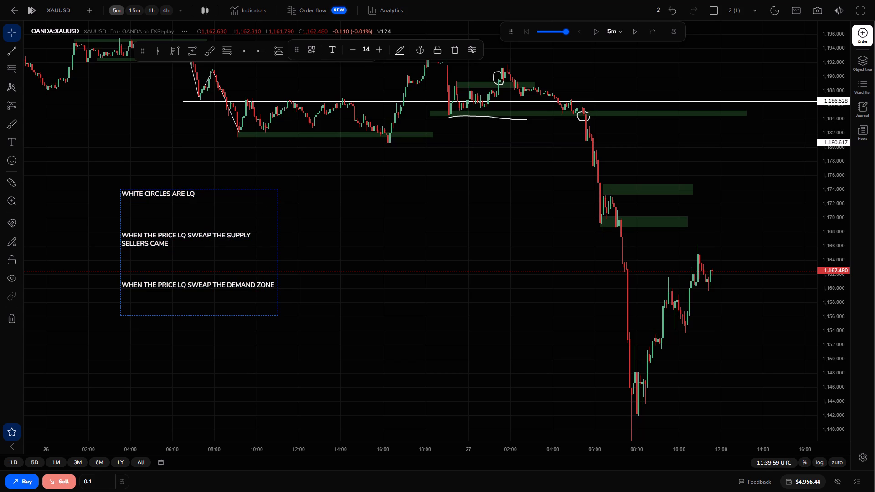
Add the line "IT CONTINUED FALLING RATHER THAN PUSHING THE PRICE AFTER LQ SWEAP" directly below the demand zone line.
{"action": "key", "text": "Return"}
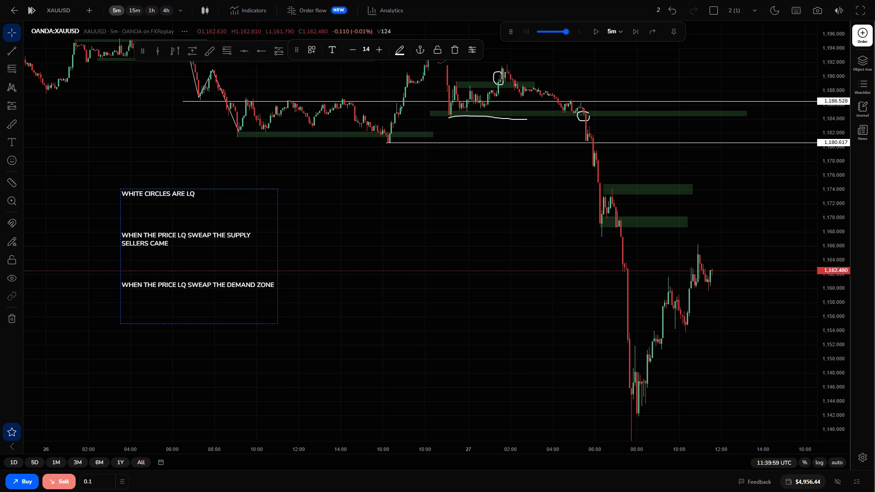
{"action": "type", "text": "IT"}
{"action": "key", "text": "space"}
{"action": "type", "text": "CONTINUED"}
{"action": "key", "text": "space"}
{"action": "type", "text": "FALLING"}
{"action": "key", "text": "space"}
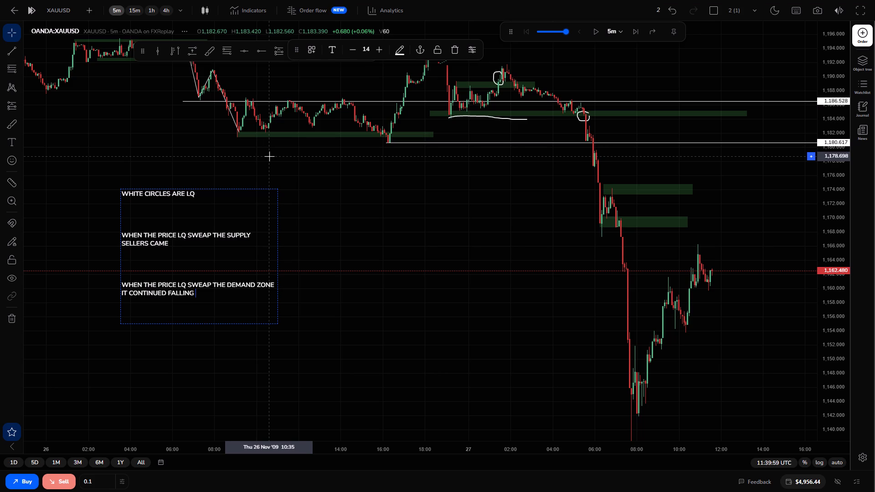
{"action": "type", "text": "RATHER THAN"}
{"action": "key", "text": "space"}
{"action": "type", "text": "PUSHING TH"}
{"action": "type", "text": "E PRICE"}
{"action": "key", "text": "space"}
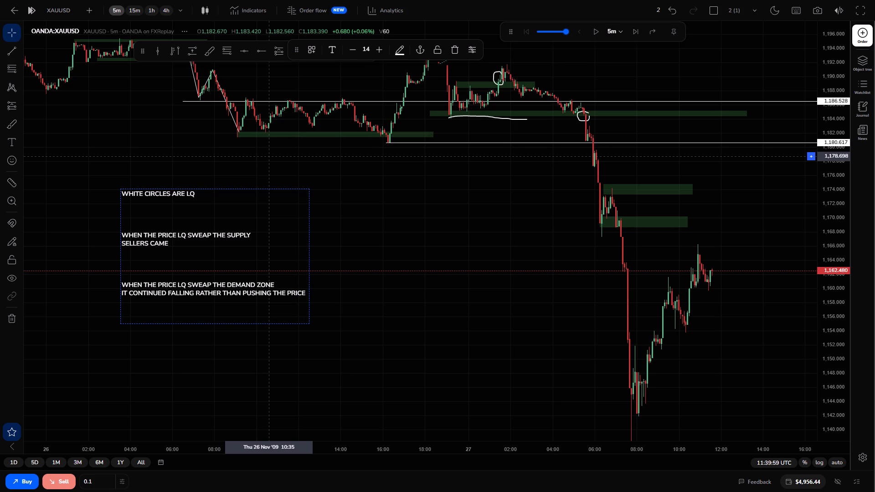
{"action": "type", "text": "AFTER"}
{"action": "key", "text": "space"}
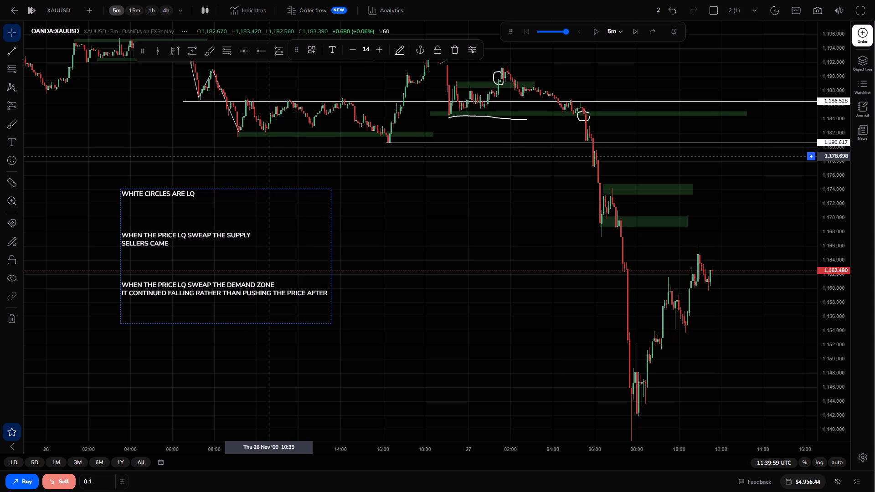
{"action": "type", "text": "LQ SWEAP"}
Leave blank lines below the "LQ SWEAP" line and write "SO," in the note.
{"action": "key", "text": "Return"}
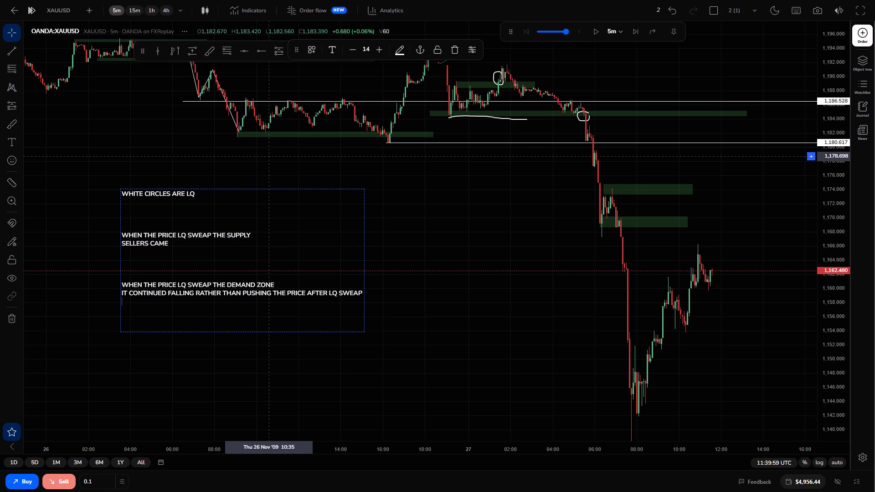
{"action": "key", "text": "Return"}
{"action": "key", "text": "Return"}
{"action": "key", "text": "Return"}
{"action": "key", "text": "Return"}
{"action": "key", "text": "Return"}
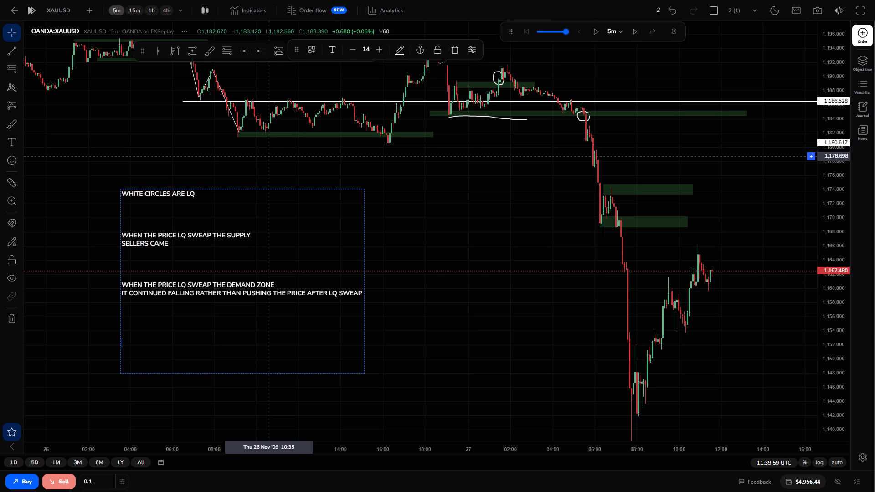
{"action": "key", "text": "Up"}
{"action": "key", "text": "Up"}
{"action": "type", "text": "SO"}
{"action": "key", "text": "comma"}
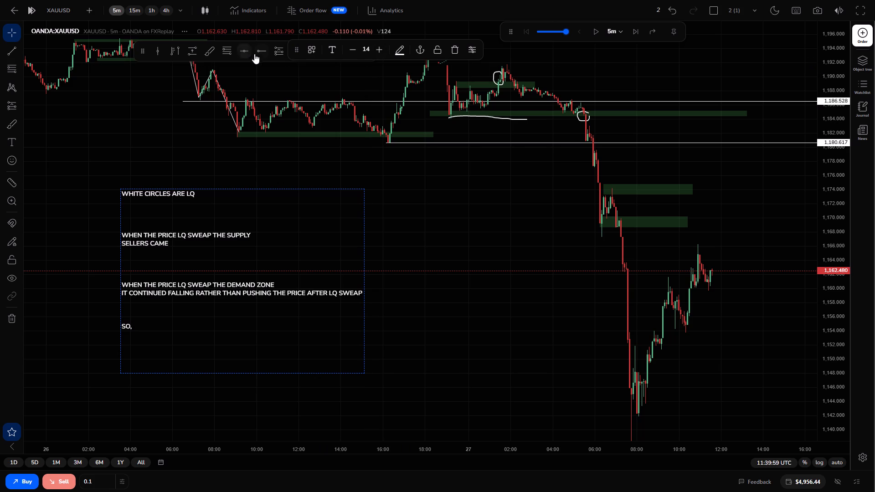
Finish editing the note and move its floating formatting toolbar clear of the favourite drawing tools.
{"action": "left_click_drag", "start_coordinate": [303, 49], "coordinate": [302, 49]}
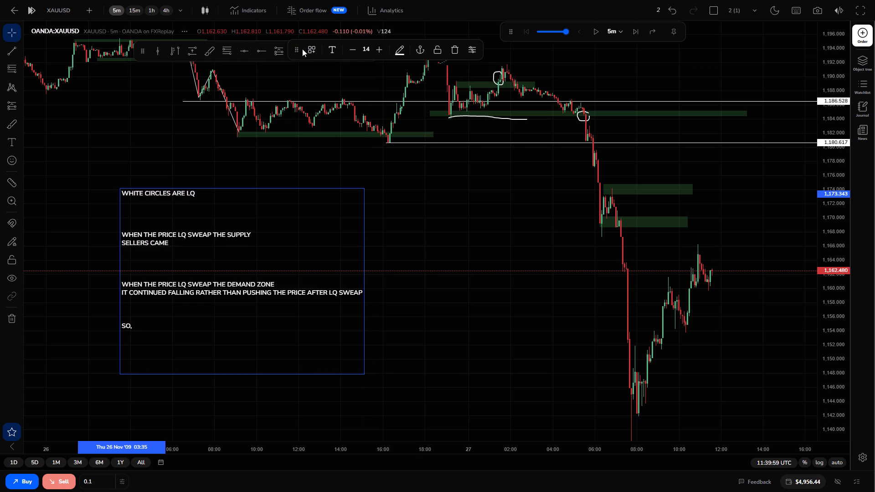
{"action": "left_click_drag", "start_coordinate": [302, 49], "coordinate": [296, 50]}
{"action": "left_click_drag", "start_coordinate": [296, 50], "coordinate": [423, 47]}
{"action": "left_click", "coordinate": [423, 47]}
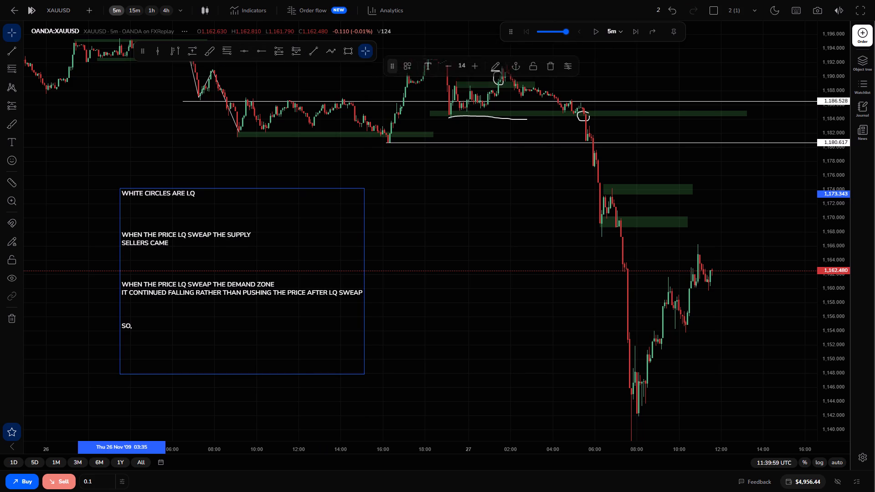
{"action": "left_click", "coordinate": [423, 43]}
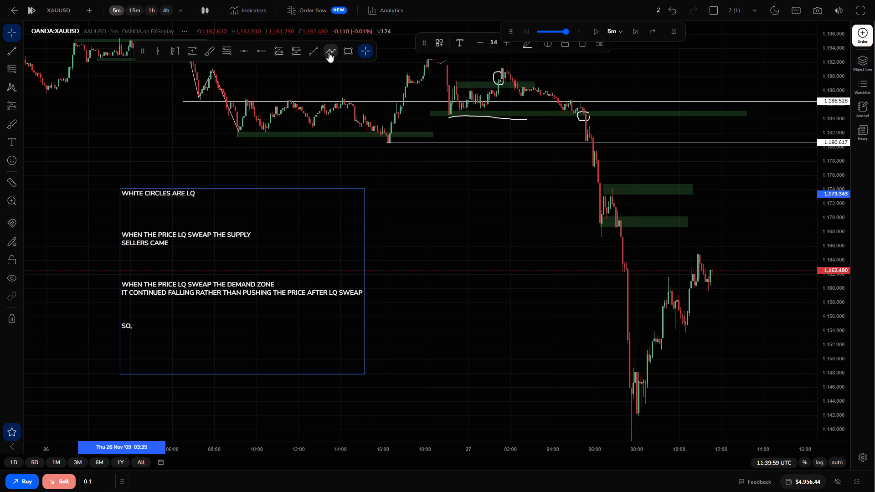
Draw a path along the sell-off from about 1,180.6 through 1,167.4, 1,173.2 and 1,143.0, ending at about 1,148.1.
{"action": "left_click", "coordinate": [329, 52]}
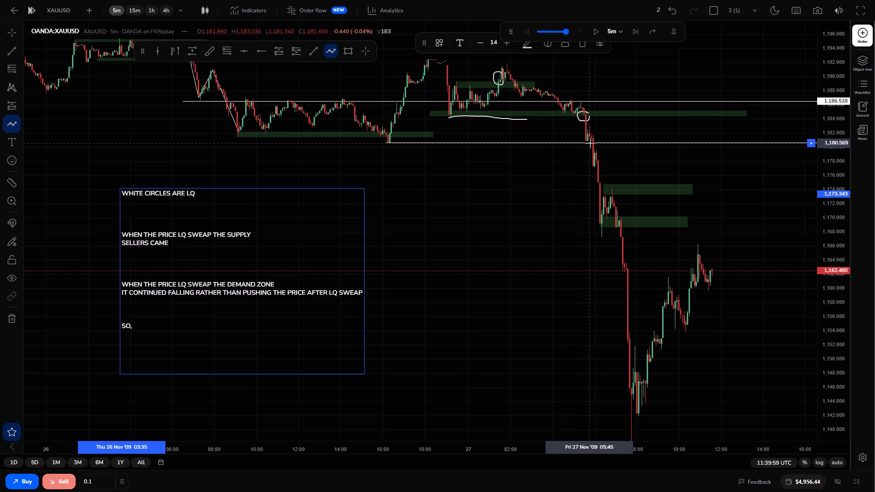
{"action": "left_click_drag", "start_coordinate": [591, 143], "coordinate": [602, 261]}
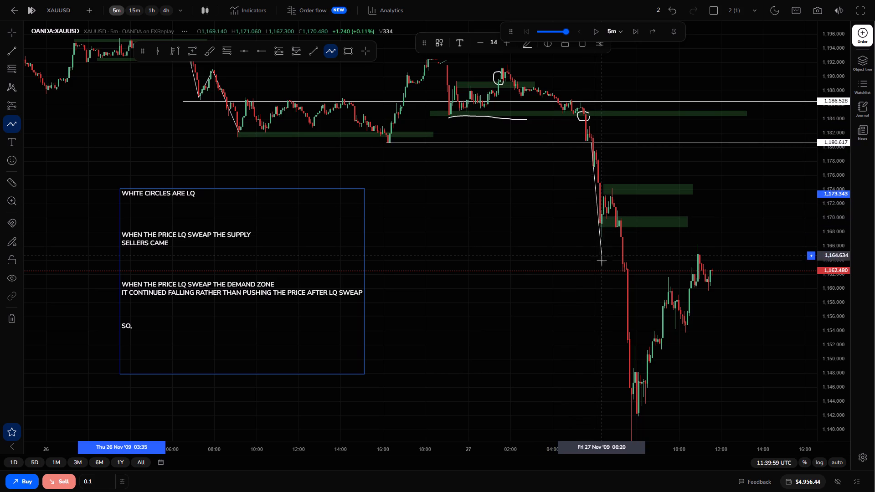
{"action": "left_click_drag", "start_coordinate": [602, 261], "coordinate": [601, 236]}
{"action": "left_click_drag", "start_coordinate": [601, 236], "coordinate": [611, 206]}
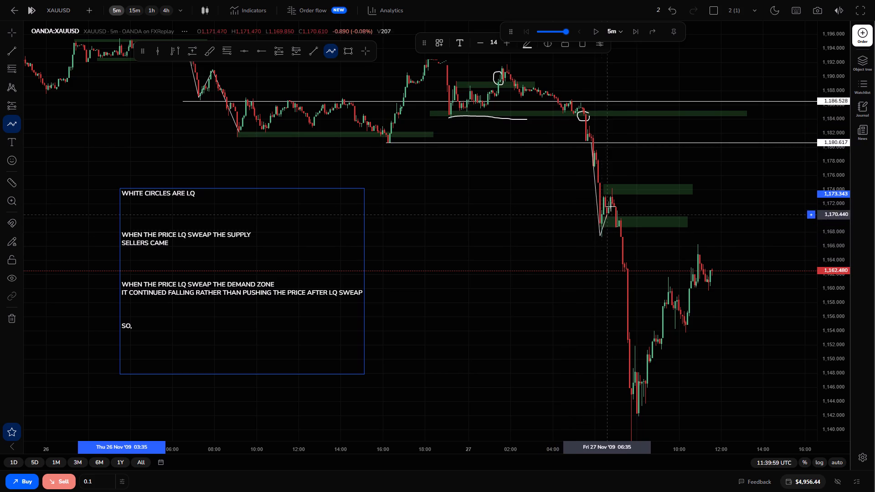
{"action": "left_click_drag", "start_coordinate": [611, 206], "coordinate": [612, 195]}
{"action": "left_click_drag", "start_coordinate": [612, 195], "coordinate": [624, 287]}
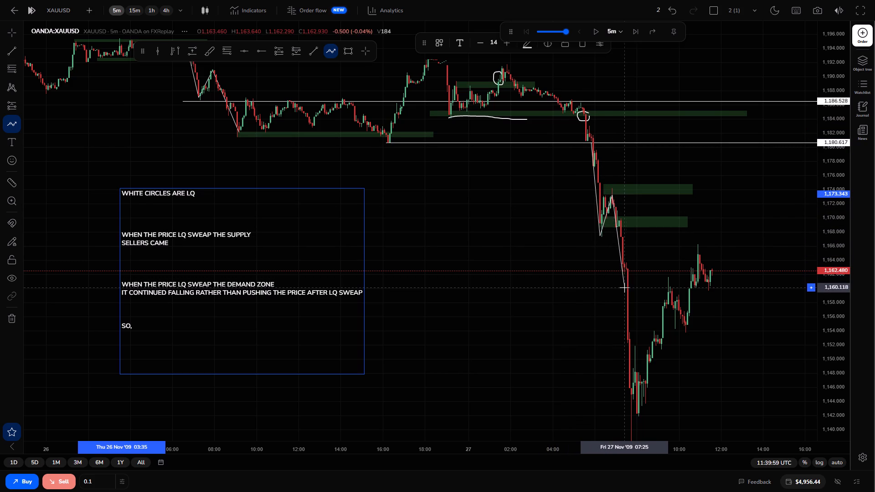
{"action": "left_click", "coordinate": [636, 408]}
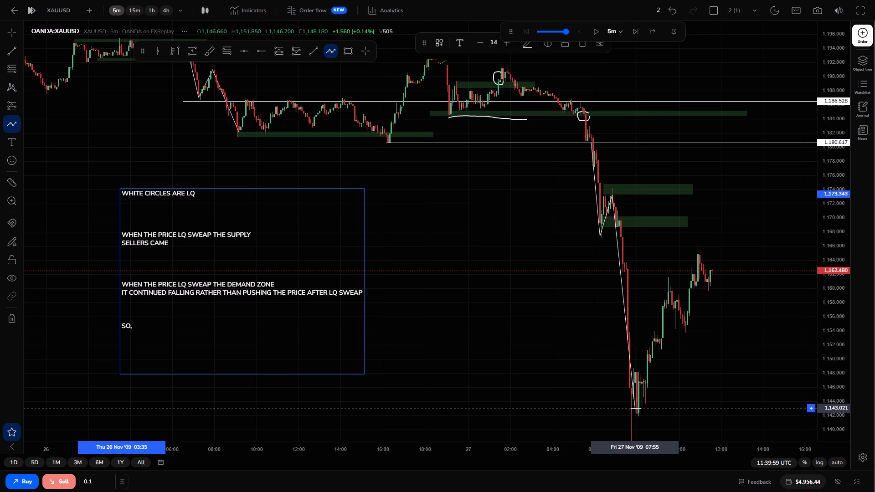
{"action": "double_click", "coordinate": [649, 373]}
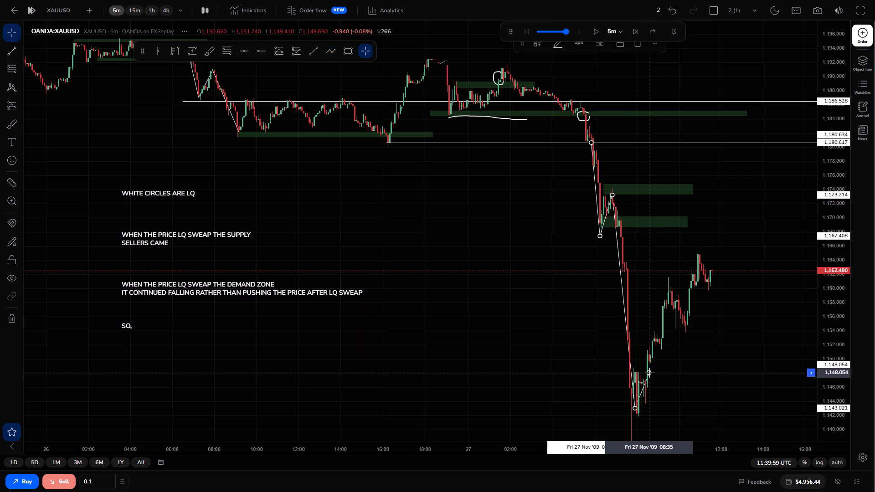
{"action": "left_click", "coordinate": [671, 412]}
Move the floating replay controls and favourite drawing tools off the price action into the empty chart area beneath the text note.
{"action": "left_click_drag", "start_coordinate": [693, 353], "coordinate": [698, 305]}
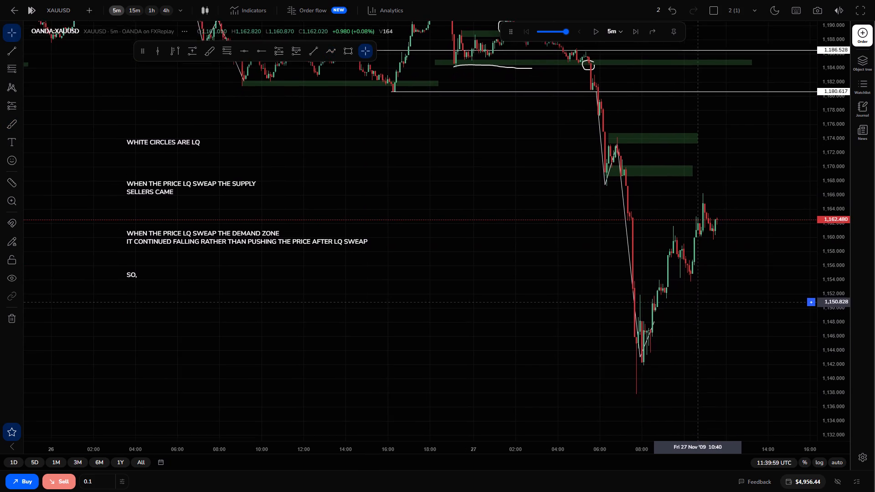
{"action": "left_click_drag", "start_coordinate": [698, 305], "coordinate": [697, 336]}
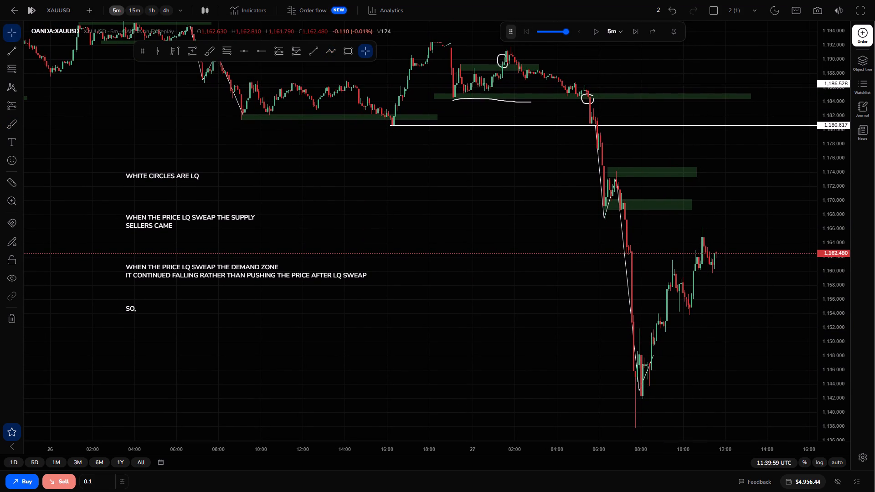
{"action": "left_click_drag", "start_coordinate": [511, 36], "coordinate": [310, 410]}
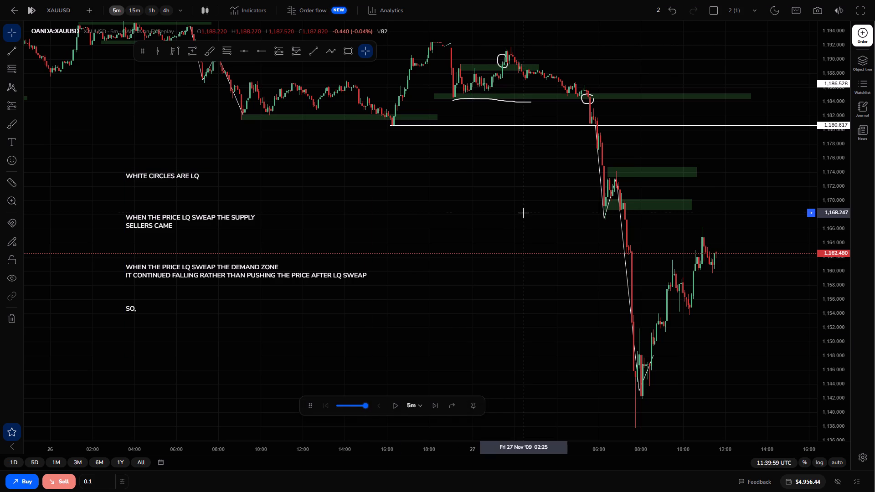
{"action": "left_click_drag", "start_coordinate": [523, 213], "coordinate": [519, 210]}
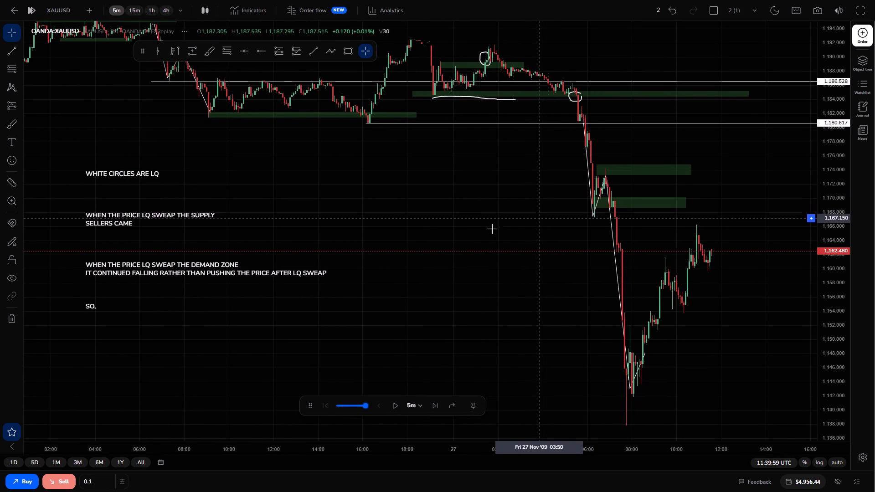
{"action": "left_click_drag", "start_coordinate": [477, 229], "coordinate": [494, 229]}
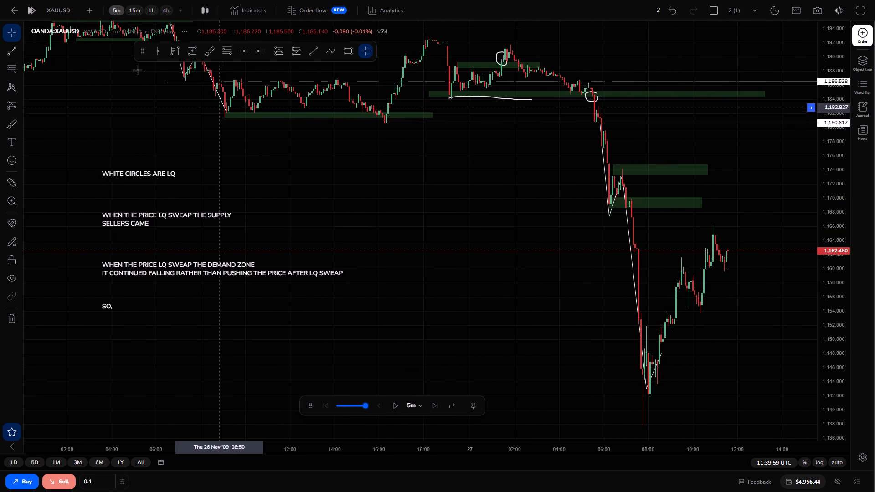
{"action": "left_click_drag", "start_coordinate": [139, 57], "coordinate": [41, 410]}
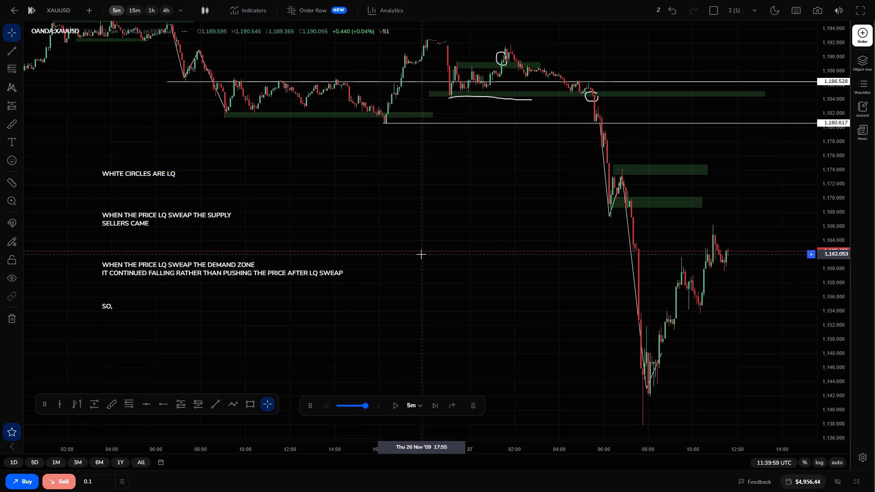
Continue the "SO," line of the text note with "ACCORDING TO THE LQ PATTERNS IT CREATED".
{"action": "left_click_drag", "start_coordinate": [421, 254], "coordinate": [376, 259]}
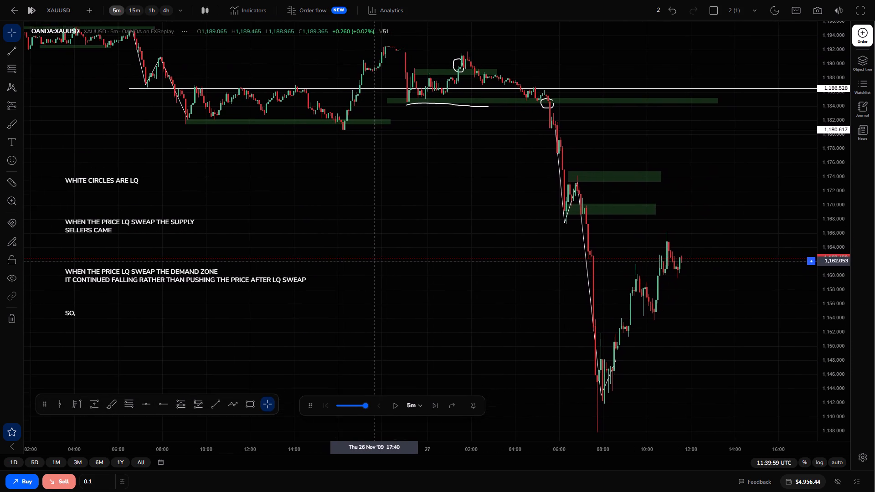
{"action": "left_click_drag", "start_coordinate": [376, 259], "coordinate": [376, 259]}
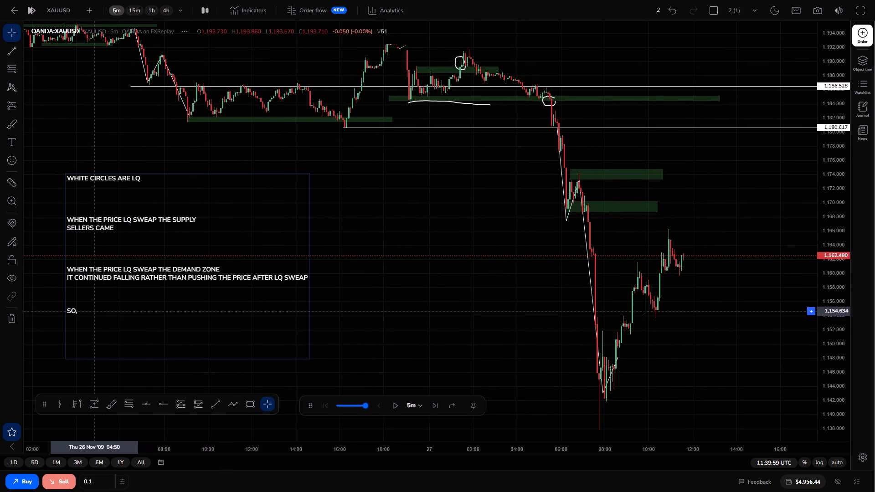
{"action": "left_click", "coordinate": [84, 316]}
{"action": "double_click", "coordinate": [78, 312]}
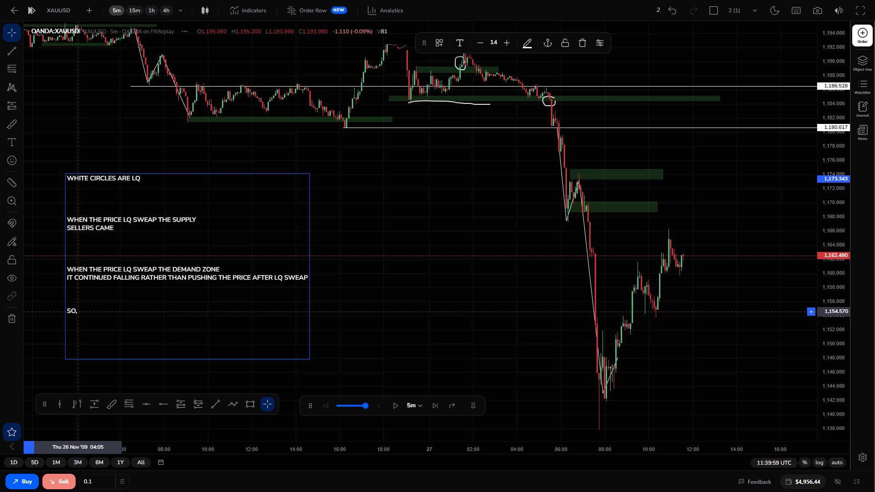
{"action": "double_click", "coordinate": [81, 314]}
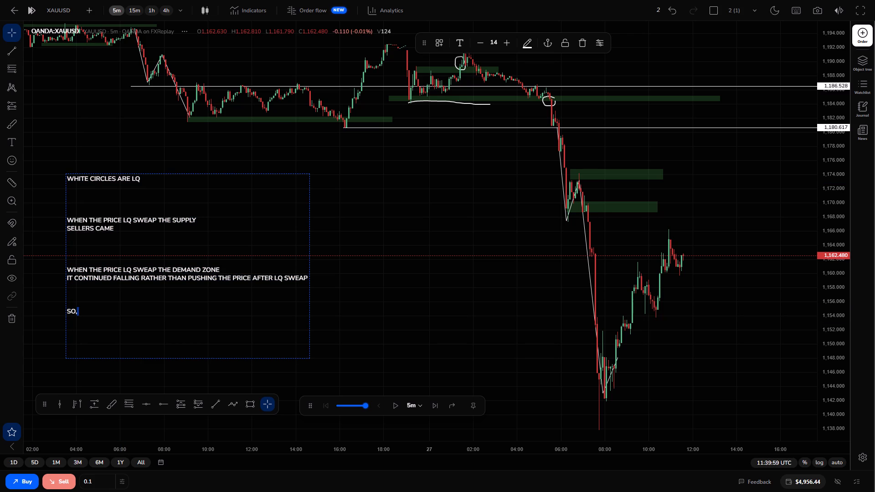
{"action": "type", "text": "ACCORDING TO THE"}
{"action": "key", "text": "space"}
{"action": "type", "text": "LQ PATTERNS"}
{"action": "key", "text": "space"}
{"action": "type", "text": "IT"}
{"action": "key", "text": "space"}
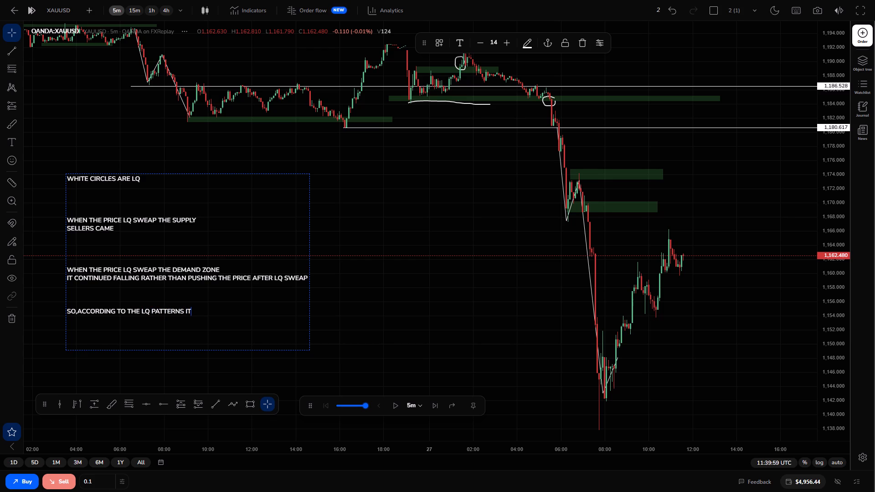
{"action": "type", "text": "CREATED"}
{"action": "key", "text": "space"}
Draw a zigzag path in the empty area beside the note, from about 1,169.7 through 1,153.7 and 1,159.6 to 1,149.5.
{"action": "left_click", "coordinate": [238, 403]}
{"action": "left_click_drag", "start_coordinate": [407, 205], "coordinate": [420, 318]}
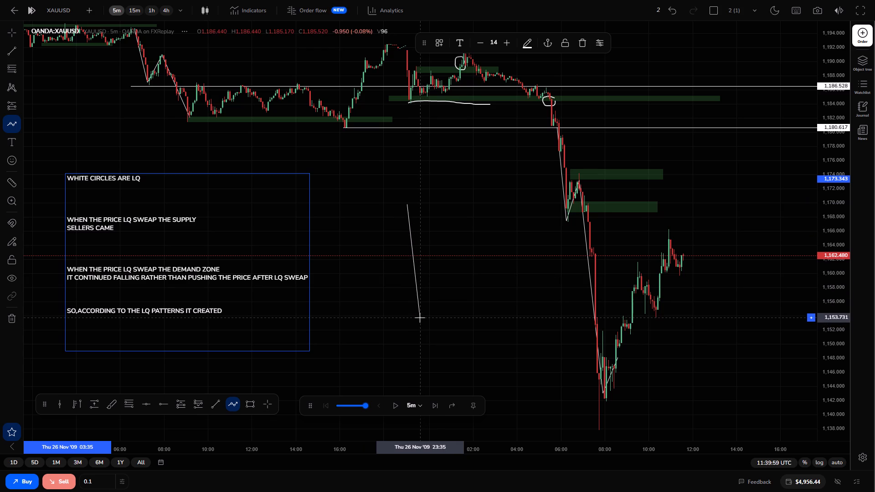
{"action": "left_click_drag", "start_coordinate": [420, 318], "coordinate": [432, 276]}
{"action": "left_click_drag", "start_coordinate": [432, 276], "coordinate": [447, 363]}
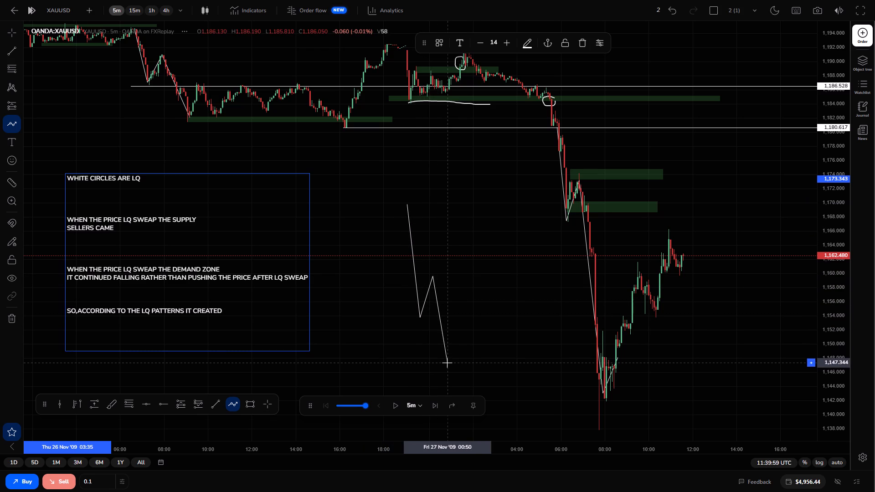
{"action": "left_click_drag", "start_coordinate": [447, 363], "coordinate": [444, 347]}
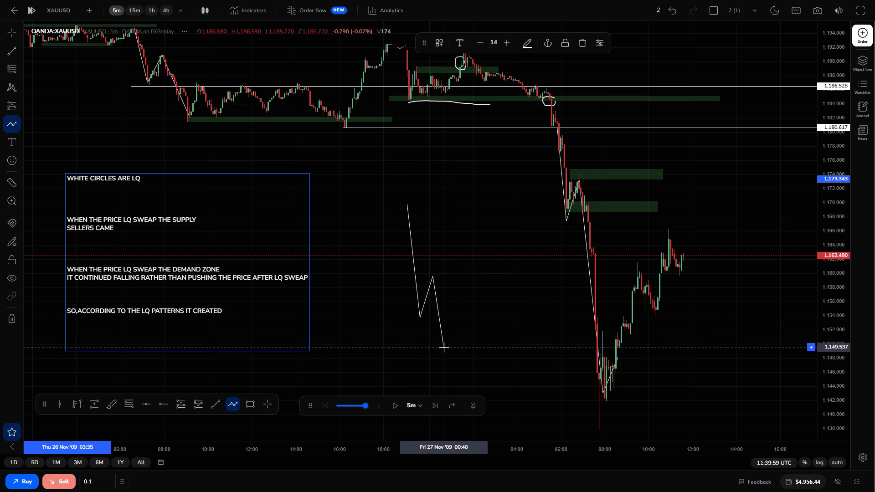
{"action": "left_click", "coordinate": [444, 347]}
{"action": "double_click", "coordinate": [444, 347]}
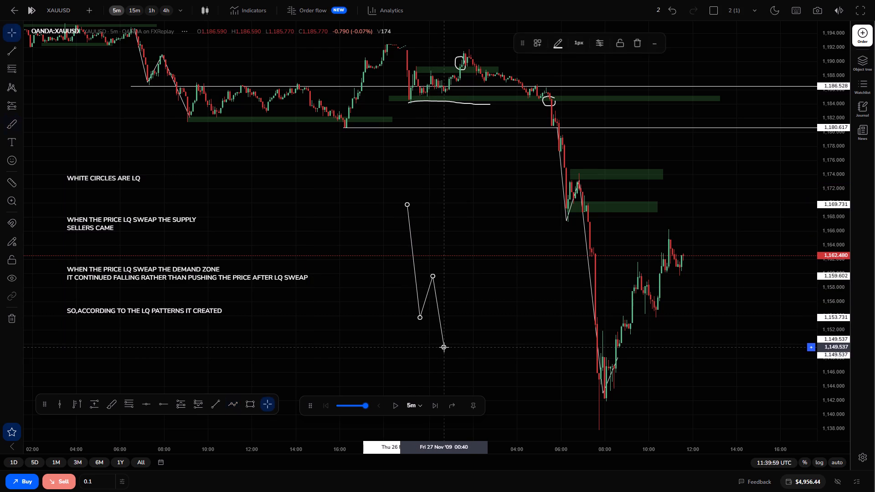
{"action": "left_click", "coordinate": [479, 297]}
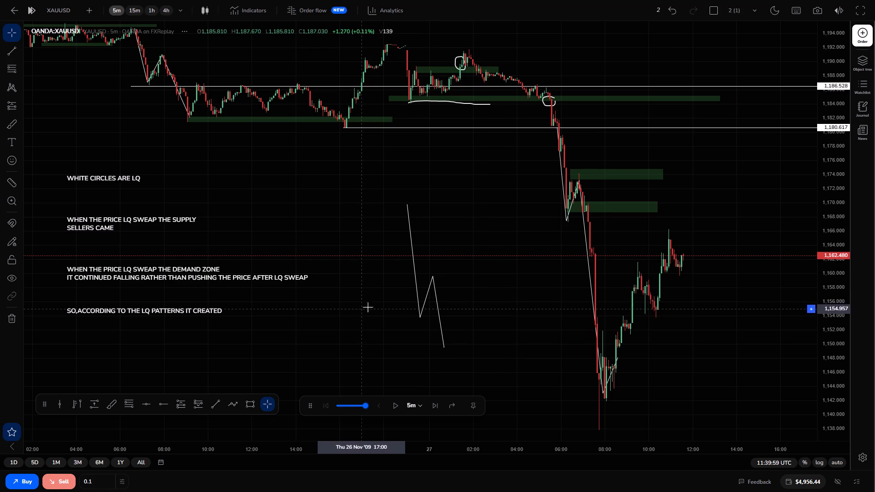
{"action": "left_click", "coordinate": [366, 226]}
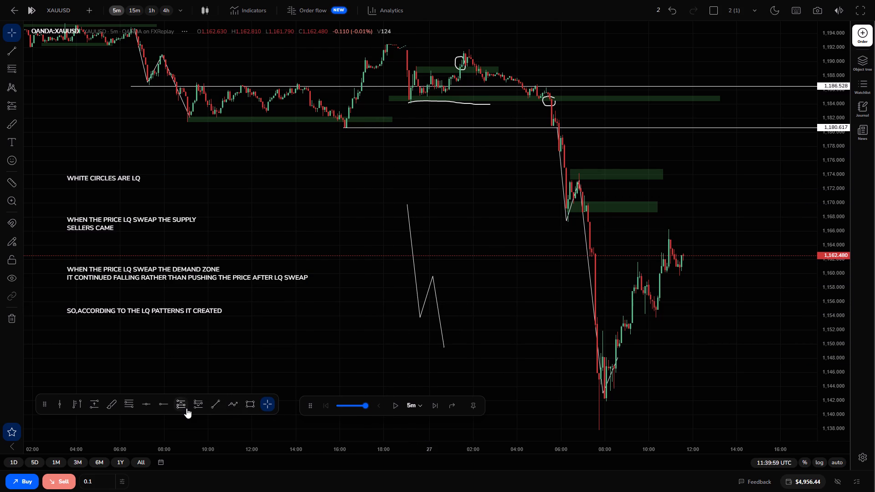
Draw a freehand brush arrow from the zigzag path to the end of the note's "SO," line, including its arrowhead.
{"action": "left_click", "coordinate": [116, 403]}
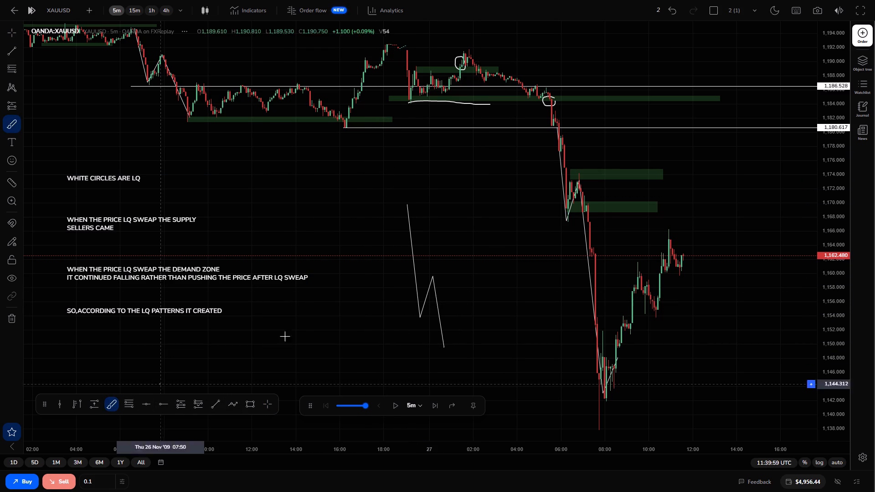
{"action": "left_click_drag", "start_coordinate": [404, 275], "coordinate": [273, 316]}
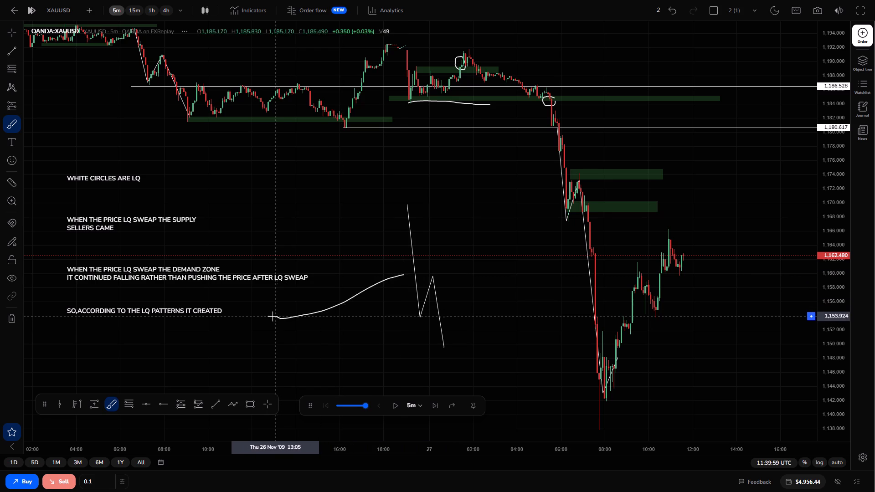
{"action": "left_click_drag", "start_coordinate": [273, 316], "coordinate": [254, 314]}
{"action": "left_click", "coordinate": [262, 307]}
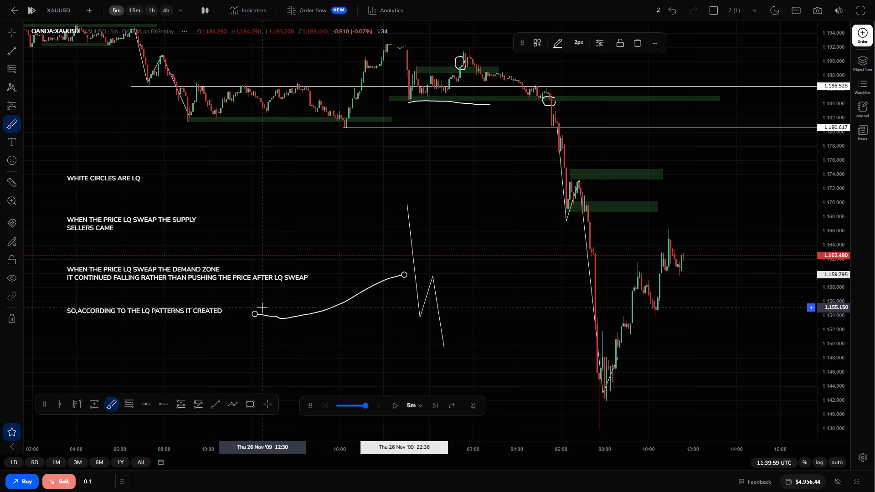
{"action": "left_click_drag", "start_coordinate": [262, 307], "coordinate": [265, 325]}
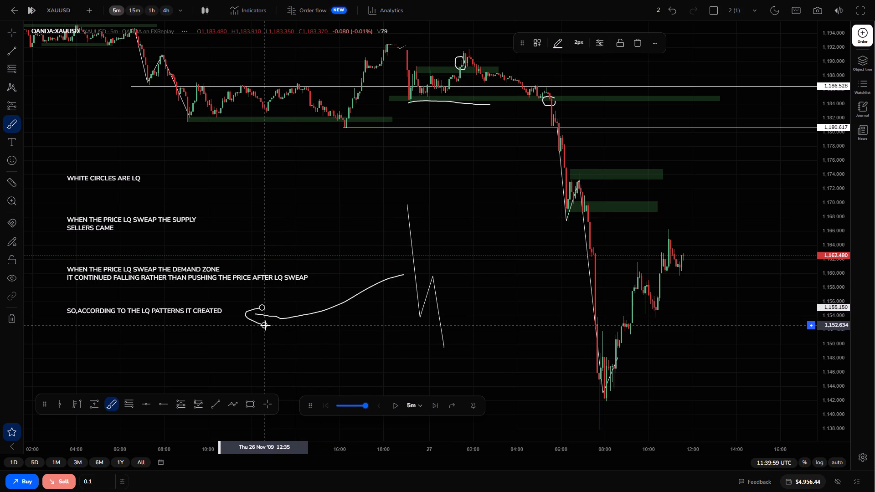
{"action": "left_click", "coordinate": [266, 403]}
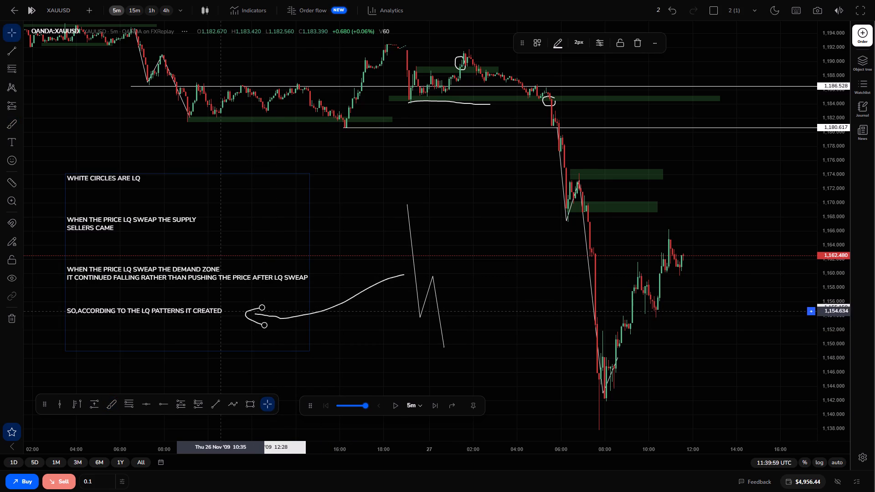
Append ",THIS PATTERN" to the note's last line and start a new line below it.
{"action": "double_click", "coordinate": [221, 311]}
{"action": "double_click", "coordinate": [225, 312]}
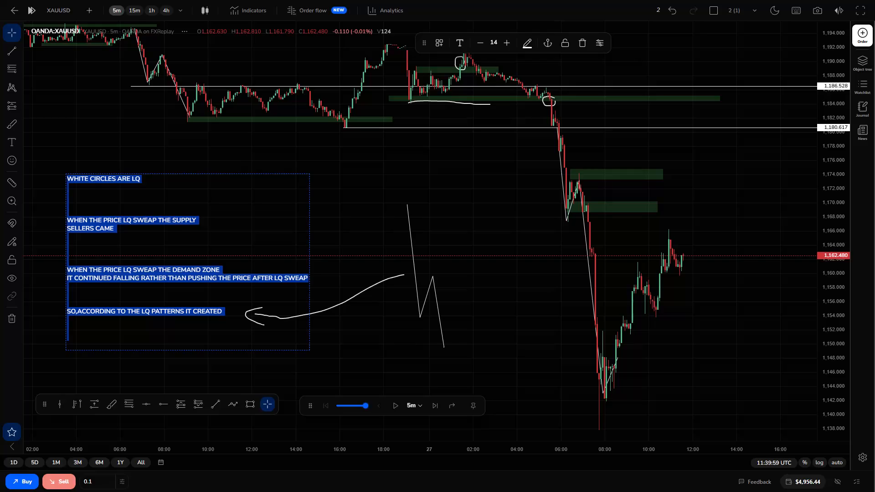
{"action": "type", "text": ",THIS"}
{"action": "key", "text": "space"}
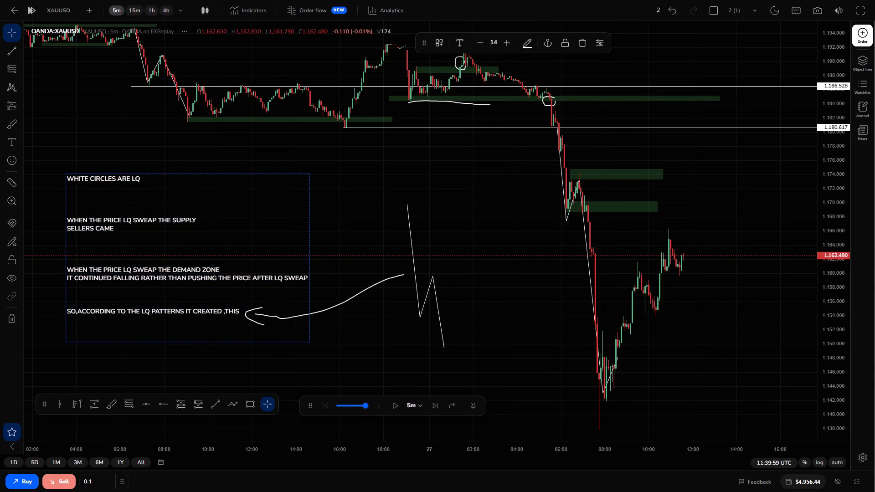
{"action": "type", "text": "PAT"}
{"action": "type", "text": "TERN"}
{"action": "key", "text": "space"}
{"action": "key", "text": "Return"}
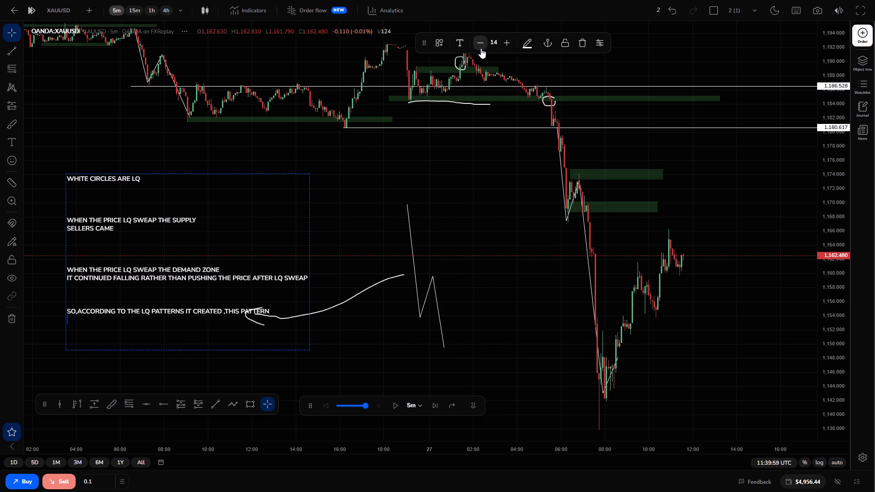
Draw a short horizontal trend line at about 1,153.8 and position it from the zigzag's first low across its final down leg.
{"action": "left_click", "coordinate": [215, 405]}
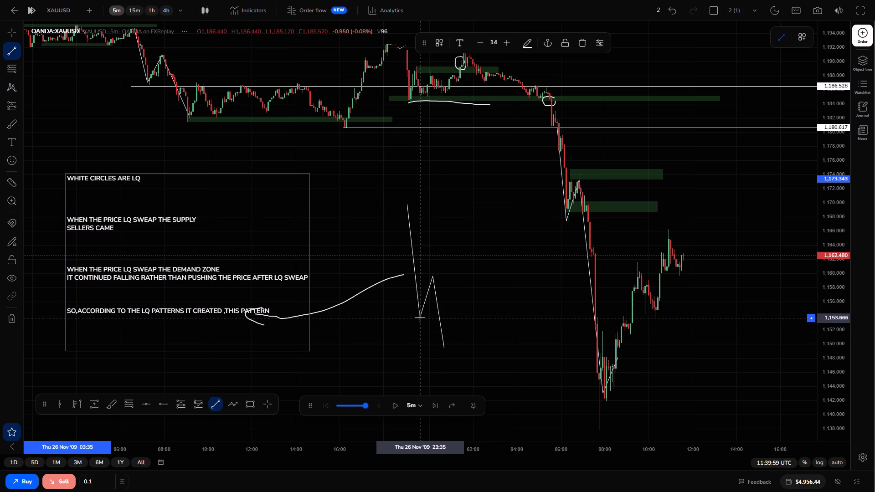
{"action": "left_click_drag", "start_coordinate": [420, 317], "coordinate": [369, 317]}
{"action": "left_click", "coordinate": [369, 317]}
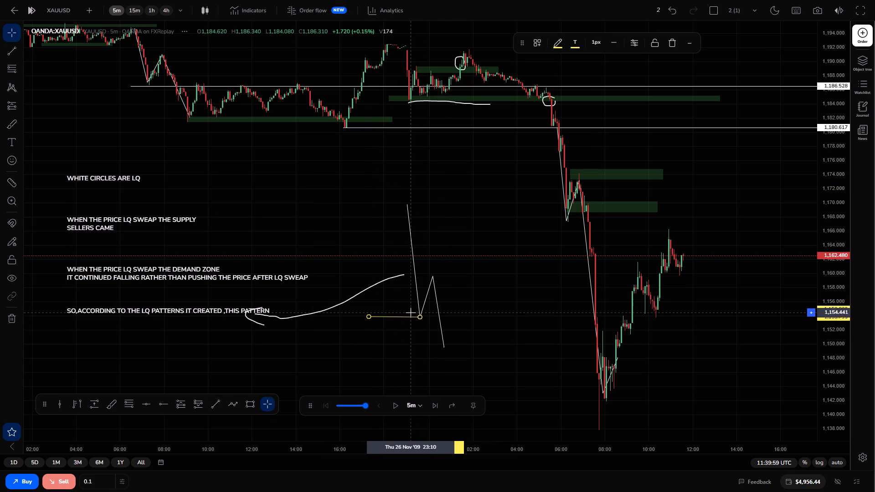
{"action": "left_click_drag", "start_coordinate": [409, 318], "coordinate": [454, 319]}
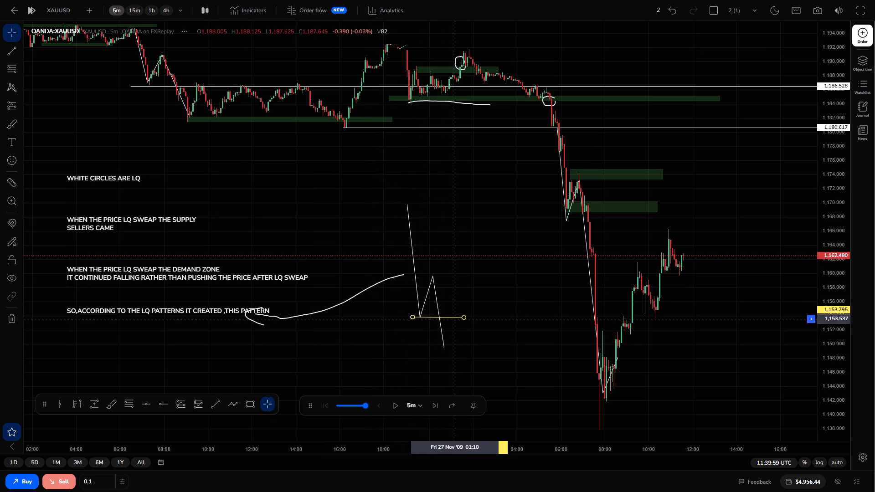
{"action": "left_click_drag", "start_coordinate": [454, 319], "coordinate": [455, 319]}
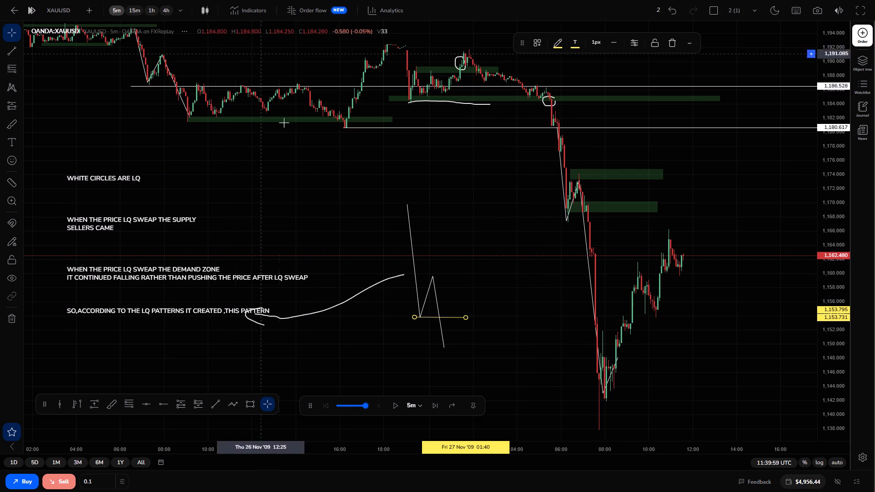
Add the text label "LQ SWEAP" just below the short horizontal line on the zigzag.
{"action": "left_click", "coordinate": [15, 143]}
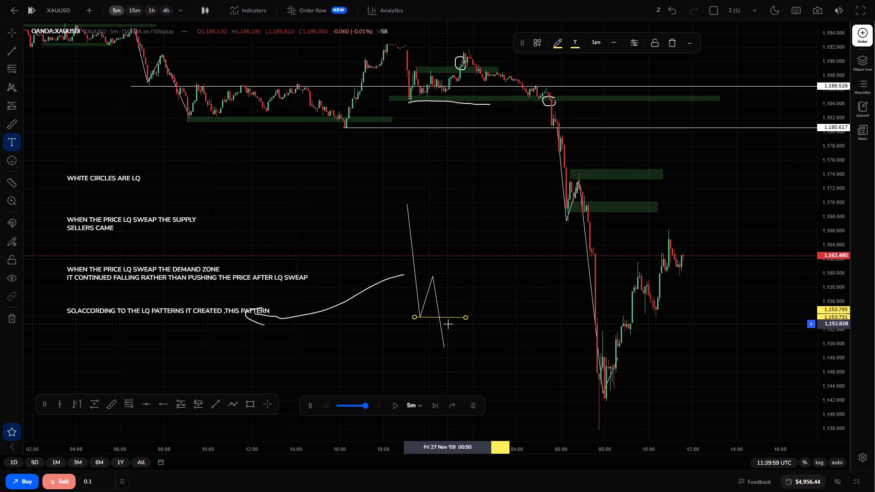
{"action": "left_click", "coordinate": [448, 324]}
{"action": "key", "text": "l"}
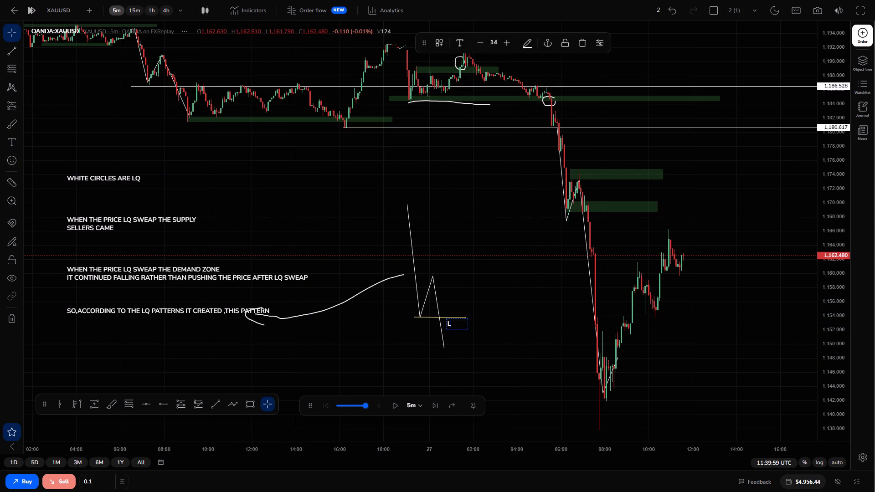
{"action": "type", "text": "Q DWEAP"}
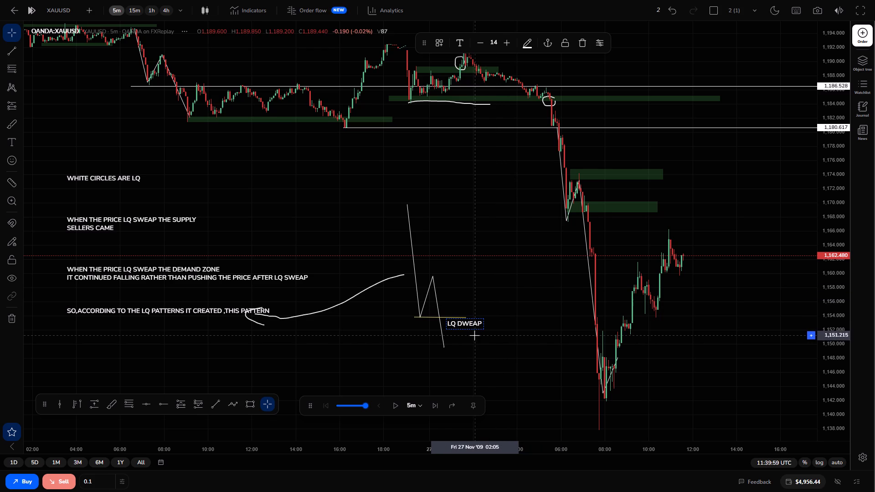
{"action": "key", "text": "Left"}
{"action": "key", "text": "Left"}
{"action": "key", "text": "Left"}
{"action": "key", "text": "Left"}
{"action": "key", "text": "Left"}
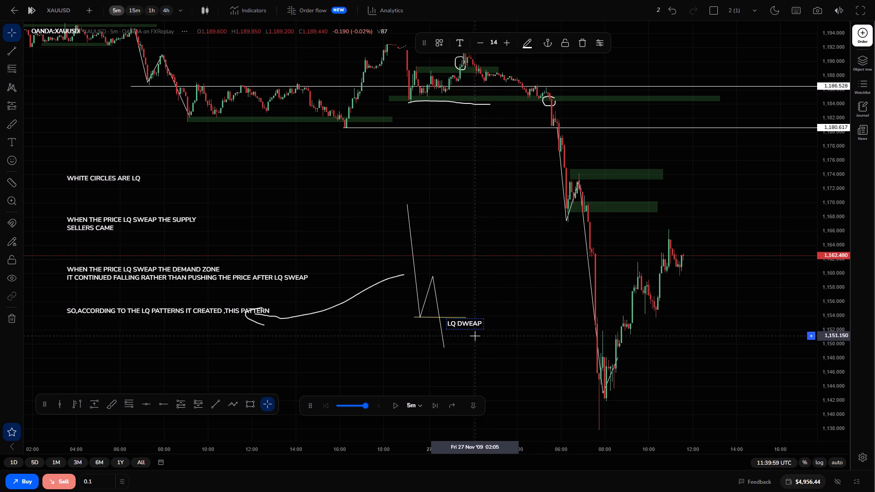
{"action": "key", "text": "Right"}
{"action": "key", "text": "BackSpace"}
{"action": "key", "text": "s"}
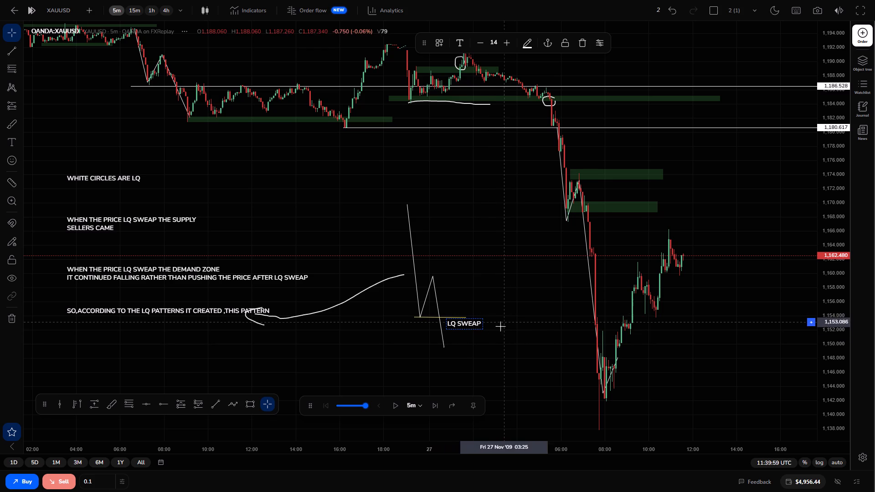
{"action": "left_click", "coordinate": [495, 329]}
Reopen the chart note for editing and start a new line below its "THIS PATTERN" line.
{"action": "left_click_drag", "start_coordinate": [337, 323], "coordinate": [397, 278]}
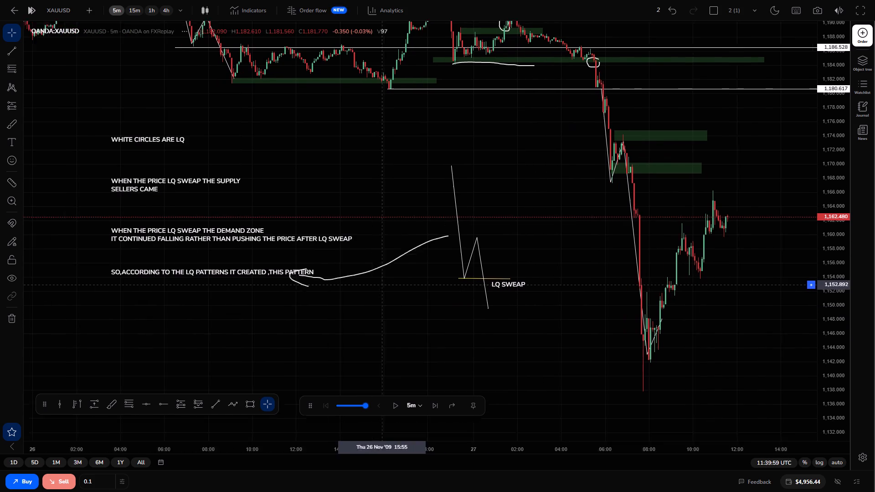
{"action": "left_click_drag", "start_coordinate": [397, 278], "coordinate": [398, 277]}
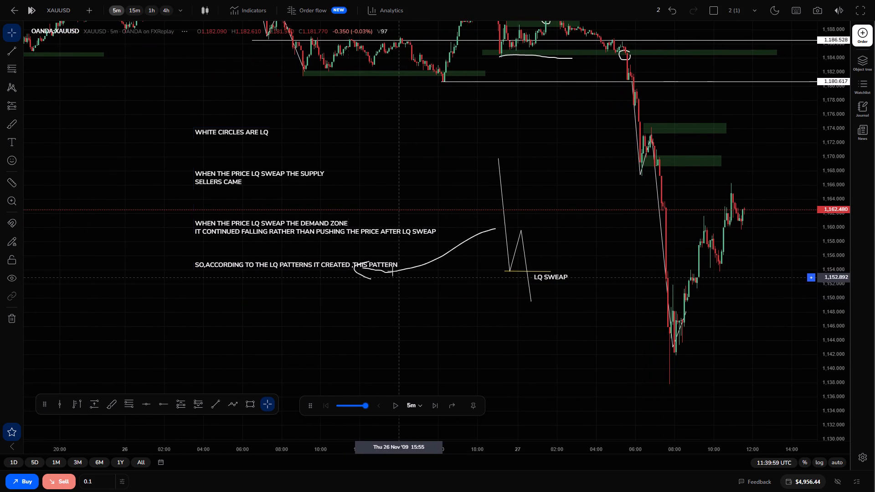
{"action": "left_click", "coordinate": [397, 264]}
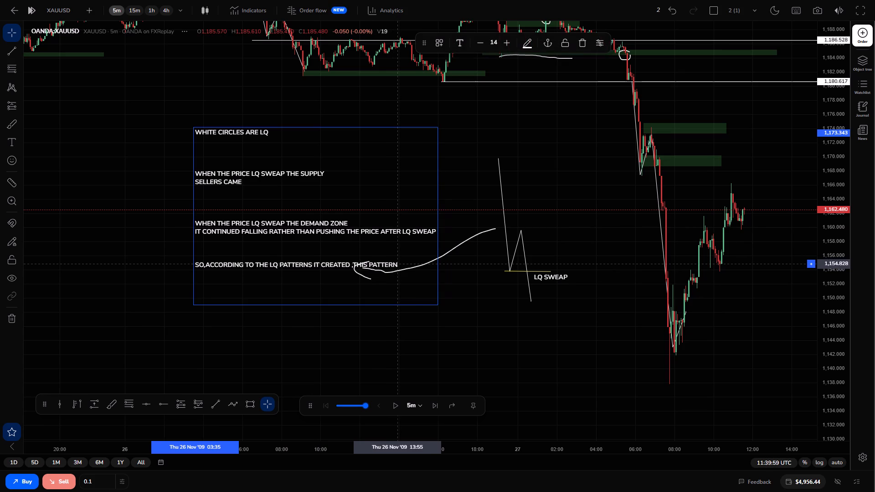
{"action": "double_click", "coordinate": [399, 263]}
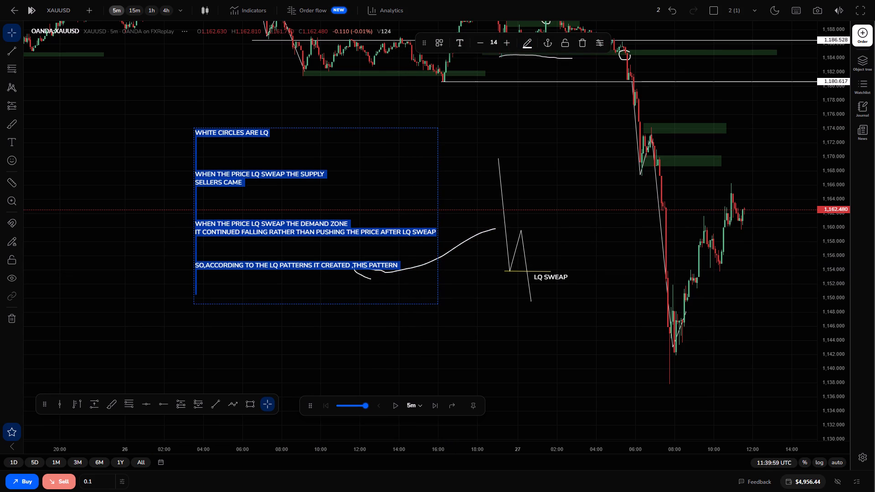
{"action": "left_click", "coordinate": [399, 263]}
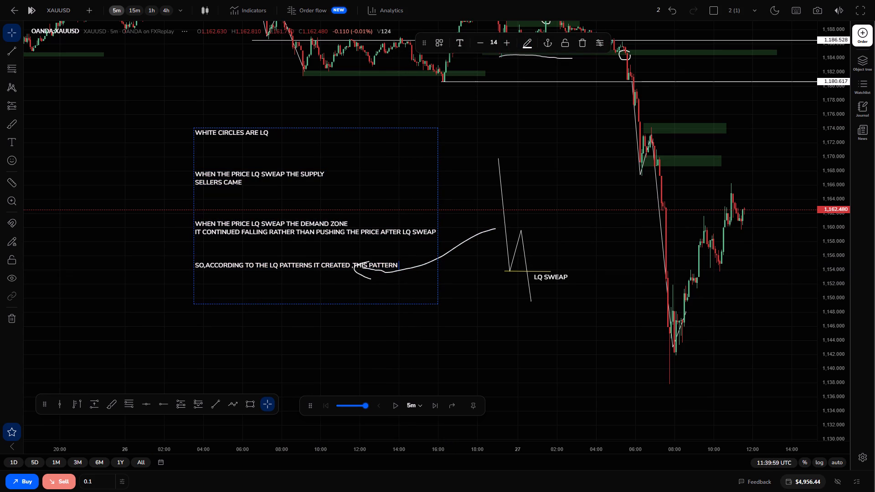
{"action": "key", "text": "Return"}
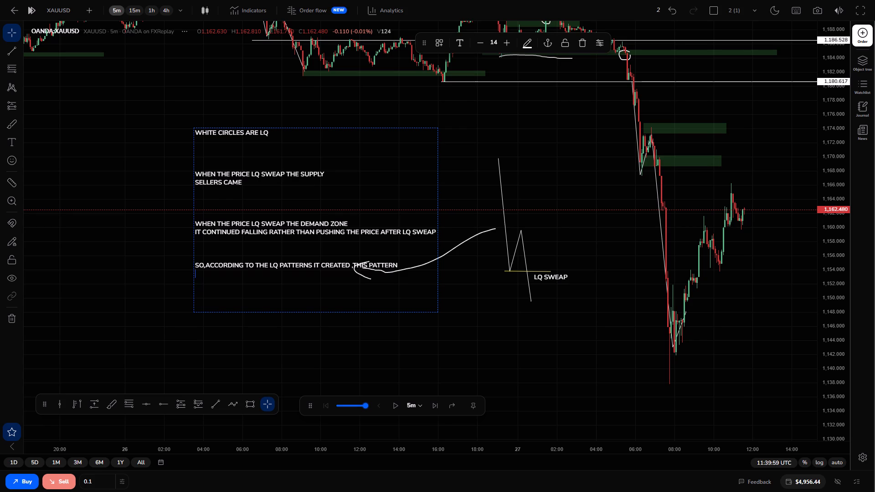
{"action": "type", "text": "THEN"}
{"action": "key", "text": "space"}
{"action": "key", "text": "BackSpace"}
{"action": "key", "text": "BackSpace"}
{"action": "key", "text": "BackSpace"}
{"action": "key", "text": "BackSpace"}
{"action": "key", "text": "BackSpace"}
Three lines further down the note, add "LOOK FOR CONFIRMATION IN 1HR TIMEFRAME THEN ENTRY FOR LONG" and finish editing.
{"action": "key", "text": "Return"}
{"action": "key", "text": "Return"}
{"action": "key", "text": "Return"}
{"action": "type", "text": "LOOK"}
{"action": "key", "text": "space"}
{"action": "type", "text": "FOR CON"}
{"action": "type", "text": "FIRMATION IN"}
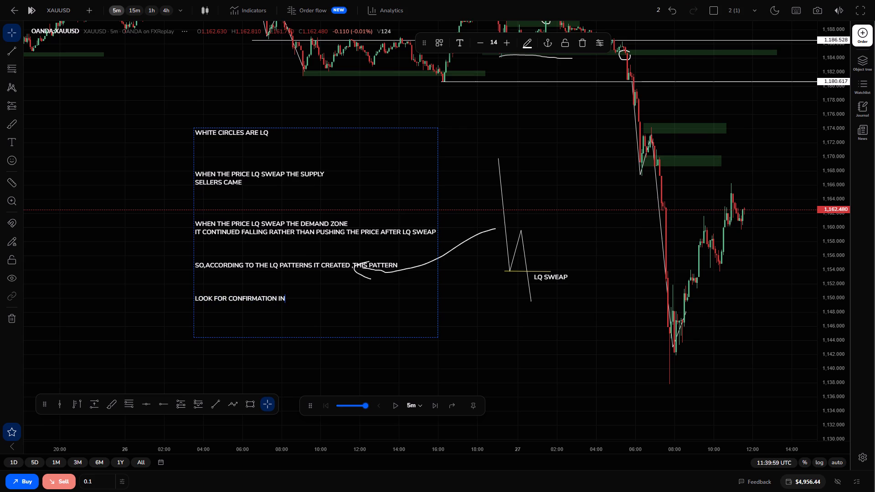
{"action": "key", "text": "space"}
{"action": "key", "text": "1"}
{"action": "type", "text": "HR TIMEFRAME"}
{"action": "key", "text": "space"}
{"action": "type", "text": "THEN ENTRY FOT"}
{"action": "key", "text": "space"}
{"action": "key", "text": "BackSpace"}
{"action": "key", "text": "BackSpace"}
{"action": "type", "text": "R"}
{"action": "key", "text": "space"}
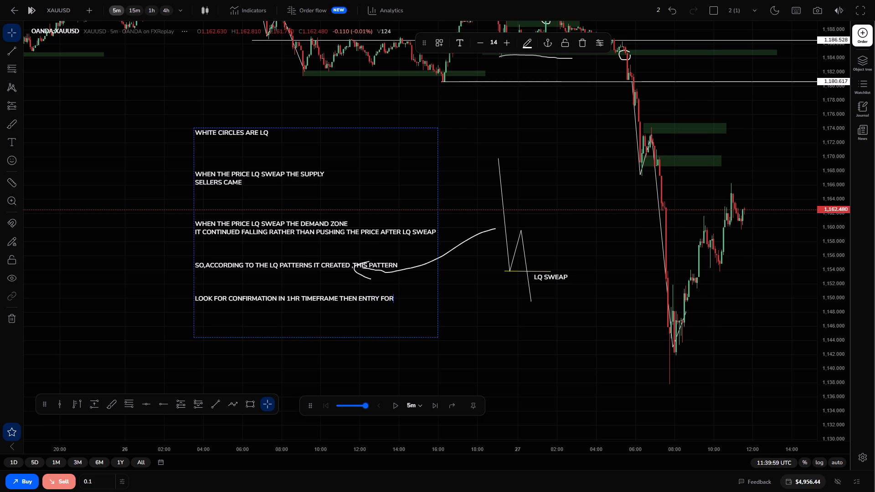
{"action": "type", "text": "LONG"}
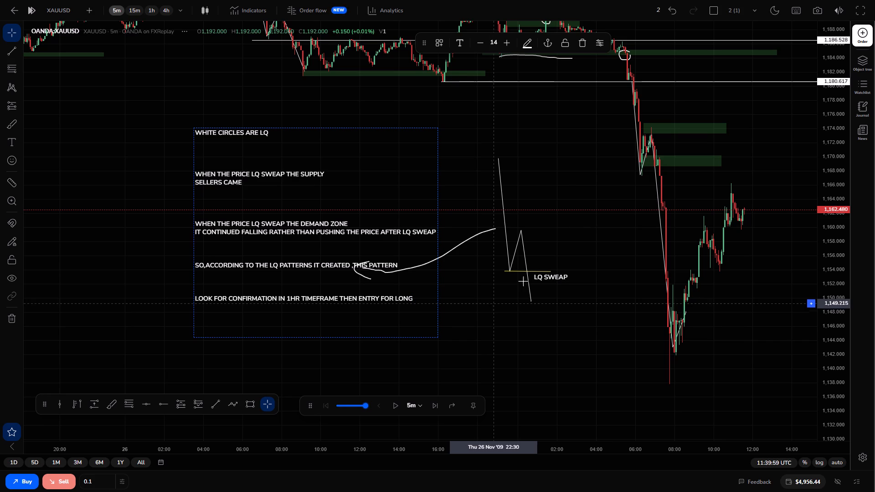
{"action": "left_click_drag", "start_coordinate": [566, 229], "coordinate": [571, 283]}
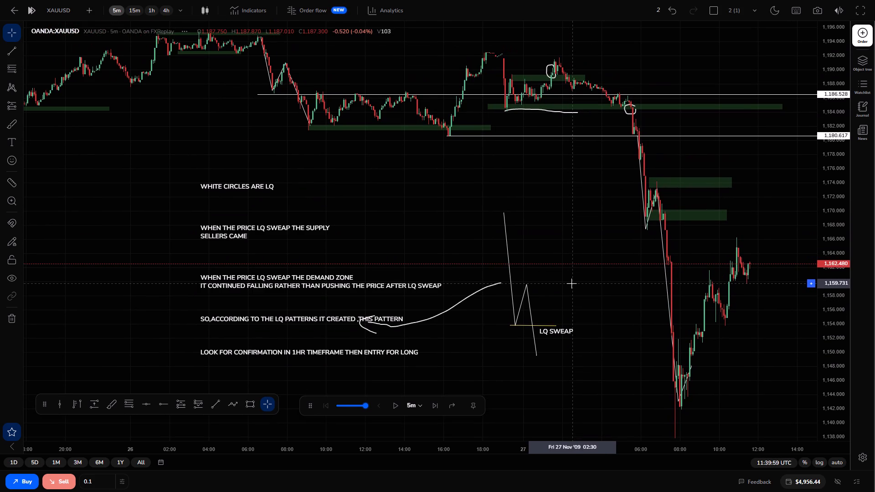
Frame the annotated chart and download a snapshot of it as an image.
{"action": "left_click_drag", "start_coordinate": [571, 283], "coordinate": [516, 266]}
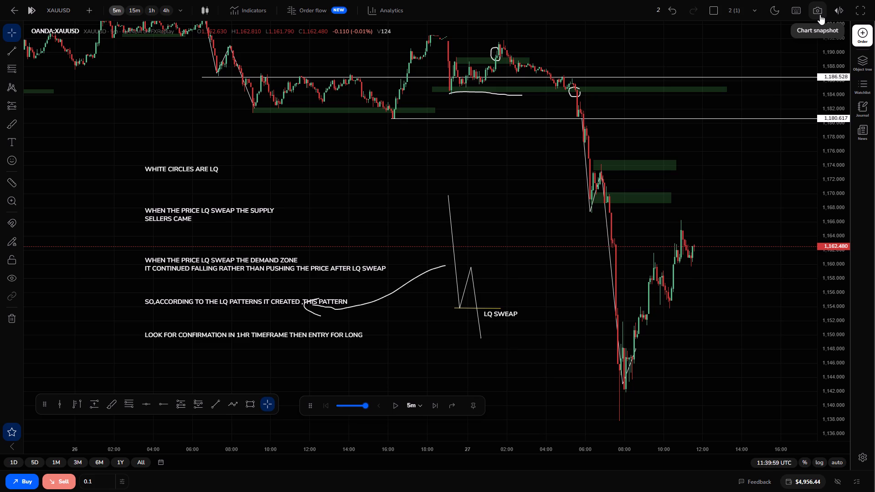
{"action": "left_click", "coordinate": [820, 15]}
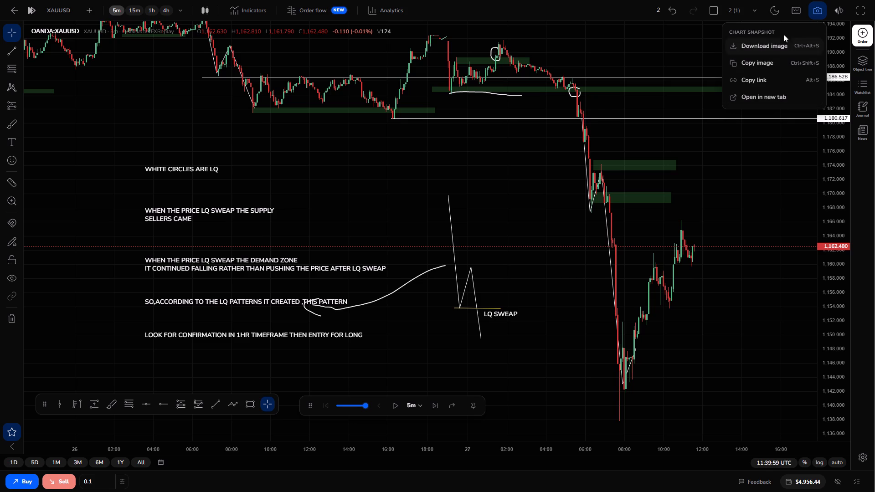
{"action": "left_click", "coordinate": [785, 46]}
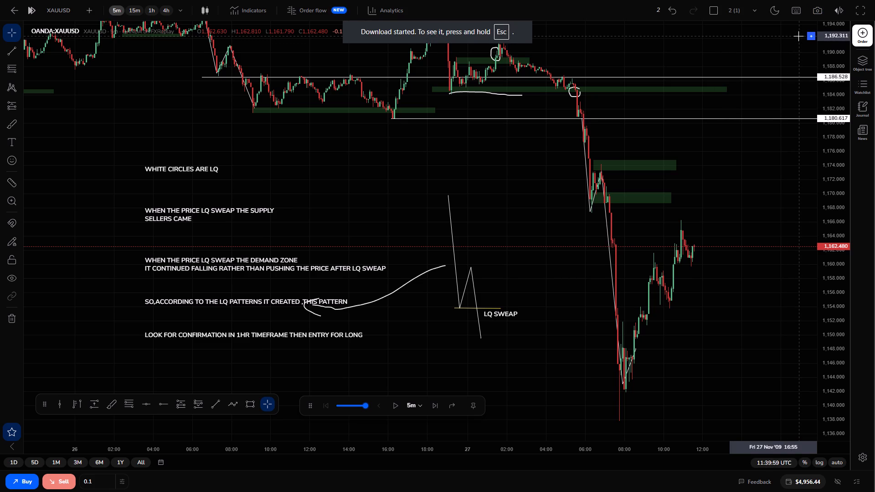
Exit full screen, open the downloaded image fxr-chart (1).png to check it, and close the viewer.
{"action": "key", "text": "F11"}
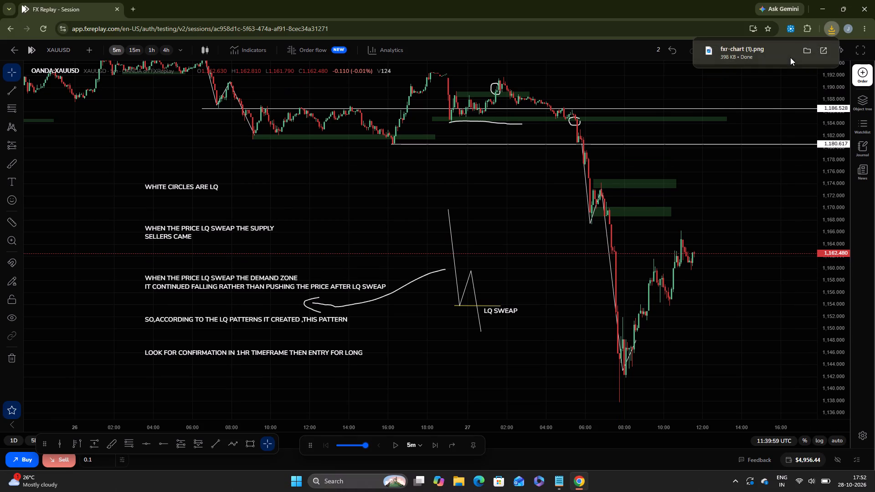
{"action": "left_click", "coordinate": [831, 26]}
{"action": "left_click", "coordinate": [831, 31]}
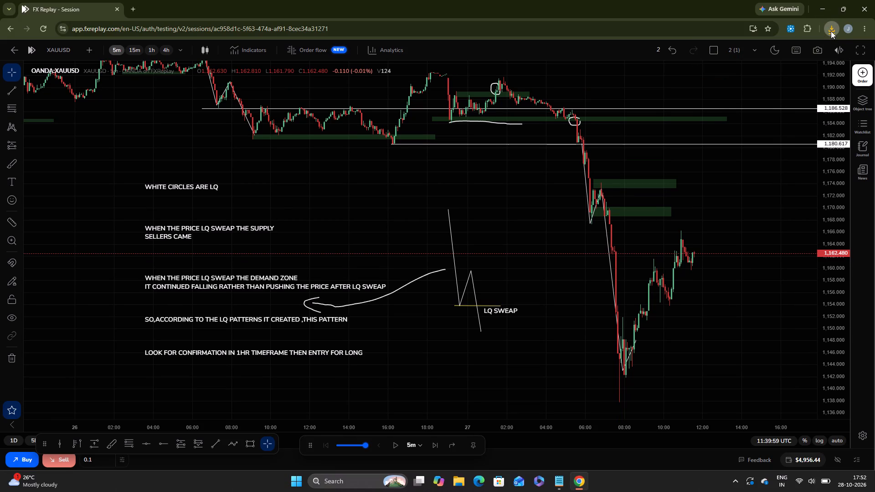
{"action": "left_click", "coordinate": [821, 67]}
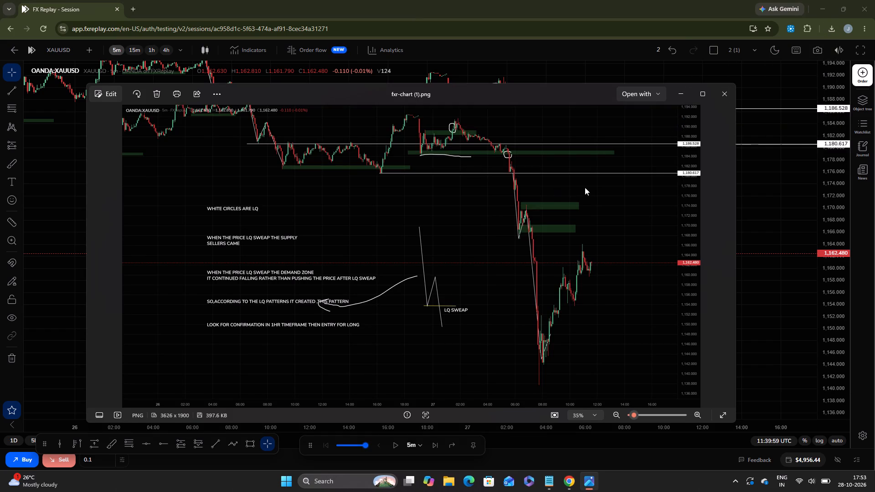
{"action": "left_click", "coordinate": [724, 96]}
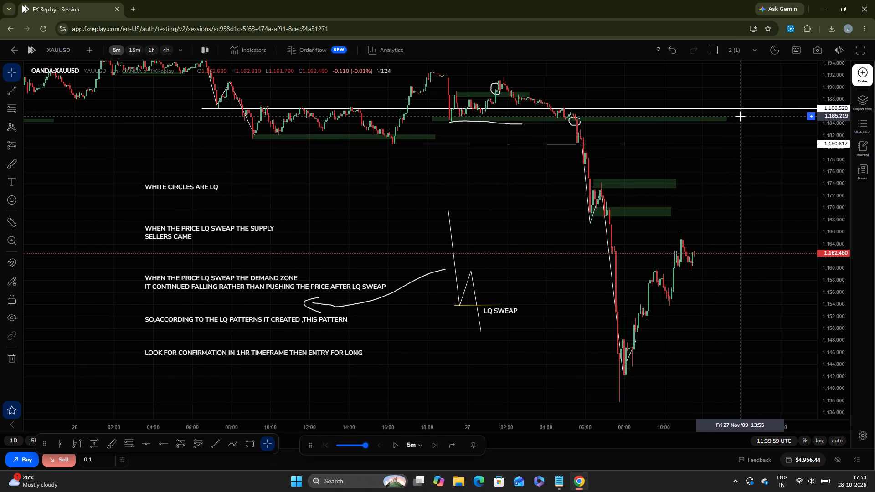
Return the chart to full screen with the developer tools closed.
{"action": "key", "text": "F12"}
{"action": "key", "text": "F11"}
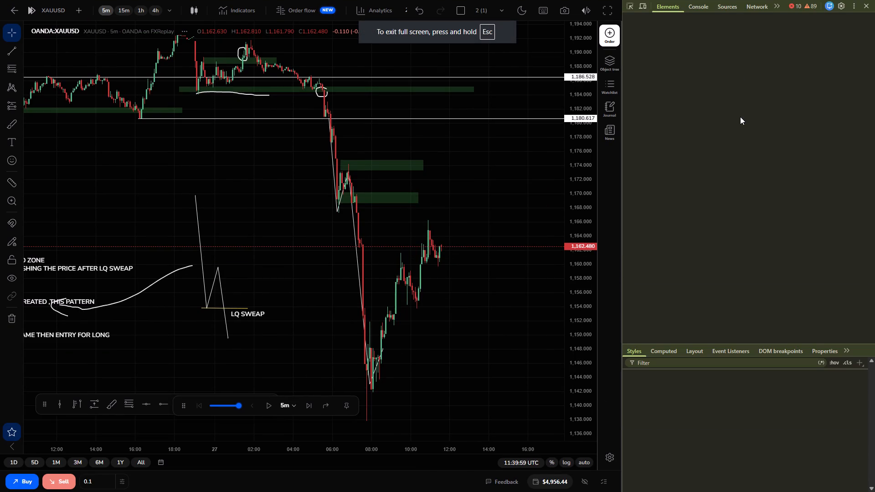
{"action": "left_click", "coordinate": [870, 3]}
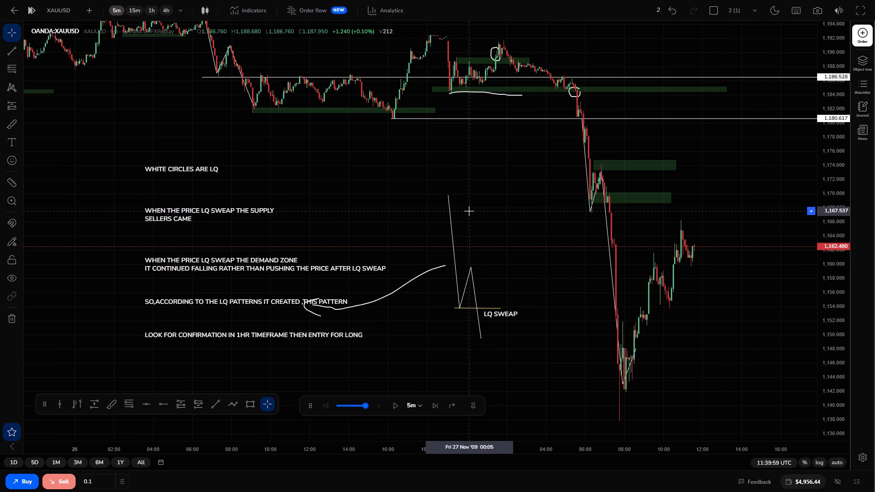
Delete the example pattern drawing: the zigzag path, its "LQ SWEAP" label and the short horizontal line, postponing the application update.
{"action": "left_click", "coordinate": [450, 225]}
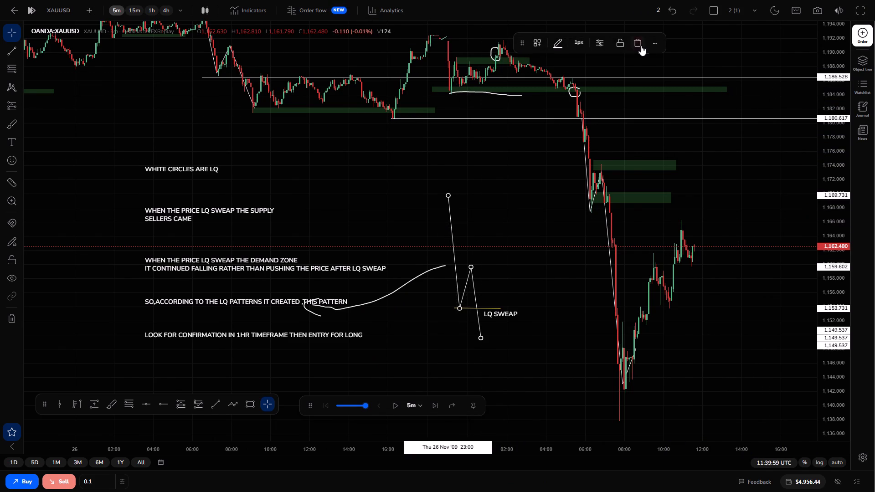
{"action": "left_click", "coordinate": [639, 46]}
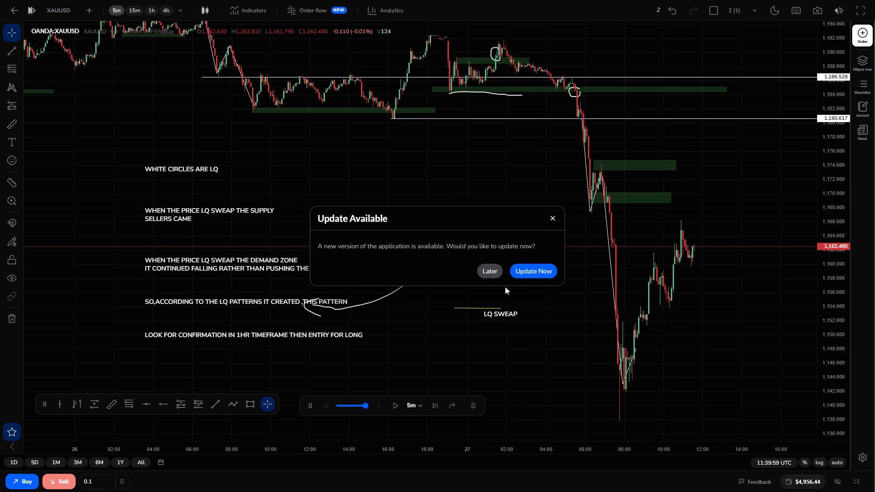
{"action": "left_click", "coordinate": [490, 272]}
{"action": "left_click", "coordinate": [498, 311]}
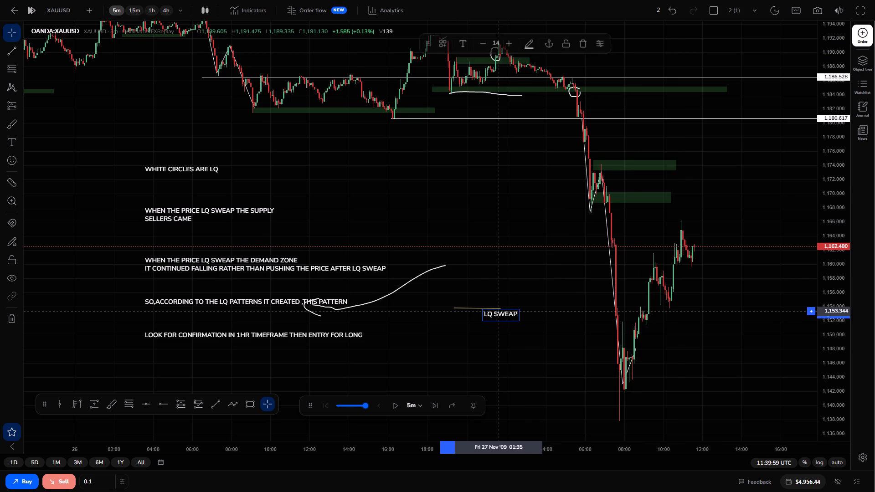
{"action": "left_click", "coordinate": [575, 46]}
{"action": "left_click", "coordinate": [581, 45]}
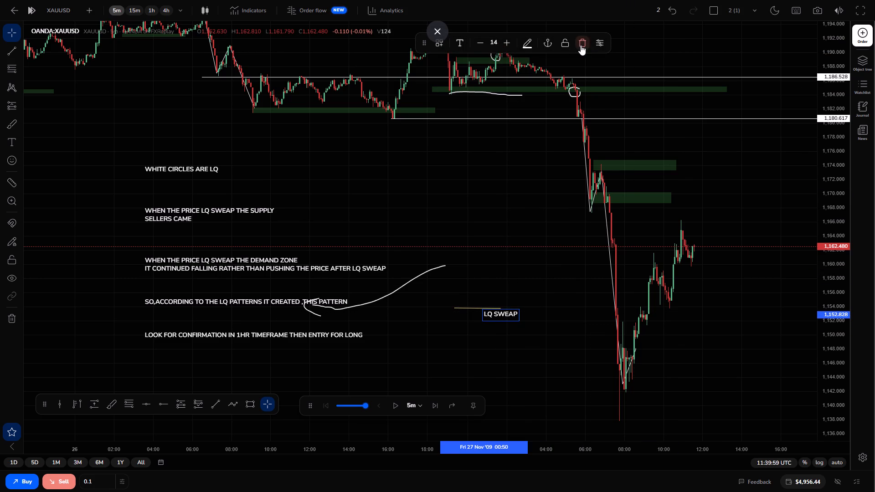
{"action": "left_click", "coordinate": [496, 307]}
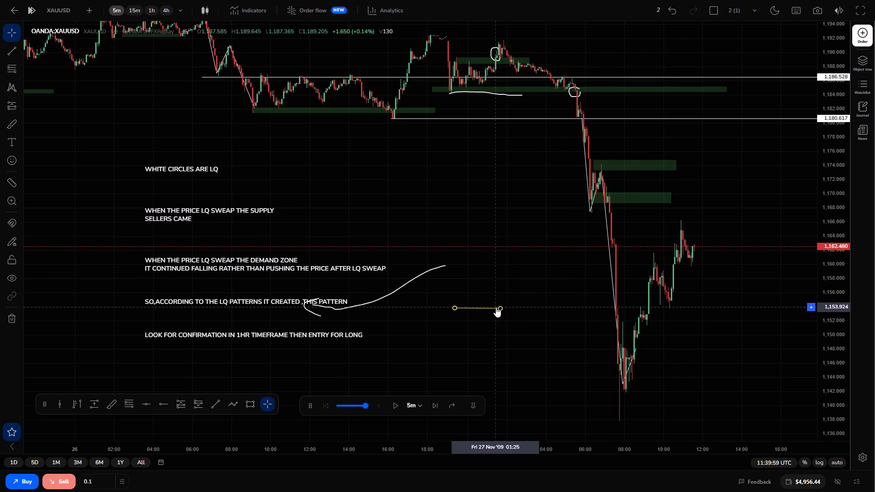
{"action": "left_click", "coordinate": [665, 42]}
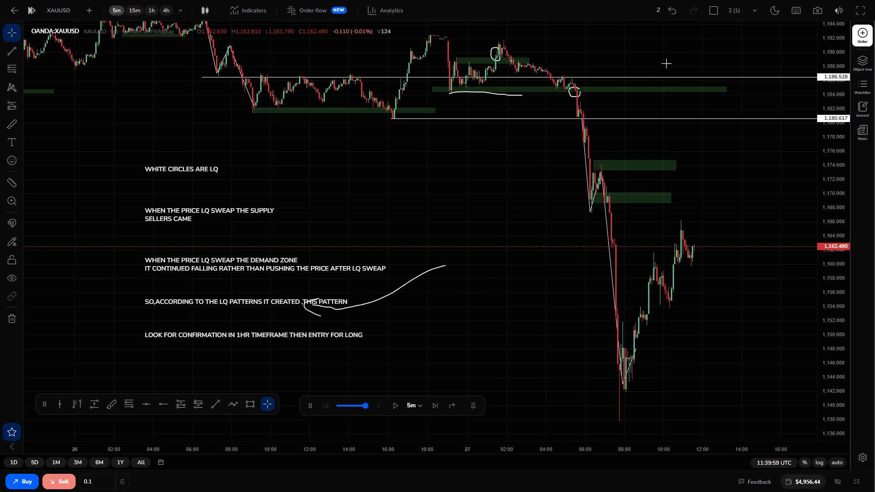
Delete the multi-line liquidity note and the curved brush stroke of its arrow.
{"action": "left_click", "coordinate": [367, 271]}
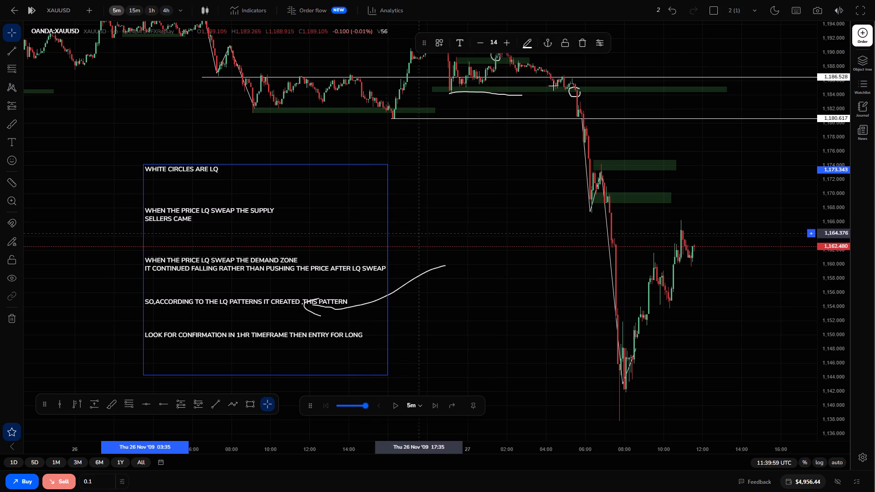
{"action": "left_click", "coordinate": [582, 42]}
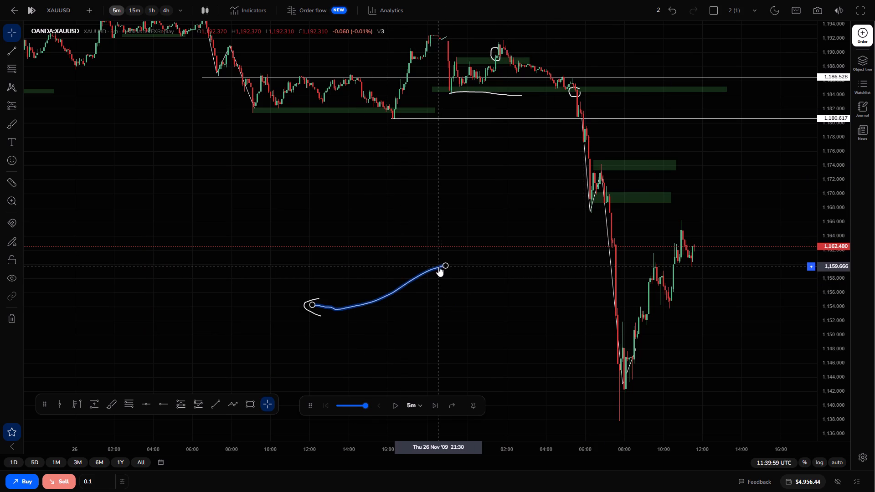
{"action": "left_click", "coordinate": [438, 266]}
{"action": "left_click", "coordinate": [634, 41]}
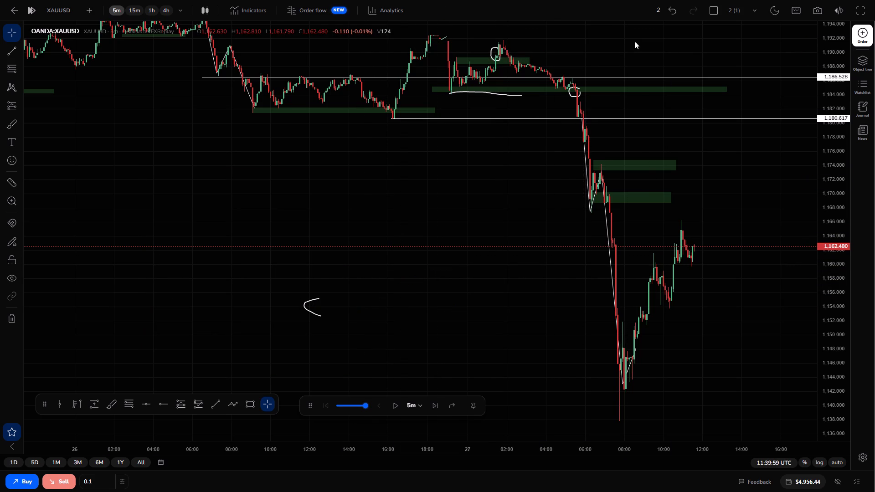
Delete the white brush circle at the demand zone near 1,184.8 and the freehand line just under that zone.
{"action": "left_click", "coordinate": [571, 97]}
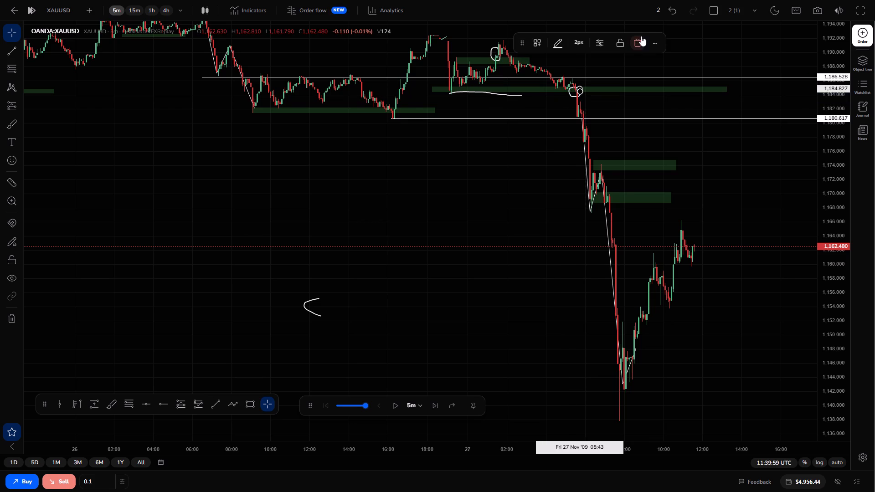
{"action": "left_click", "coordinate": [638, 39]}
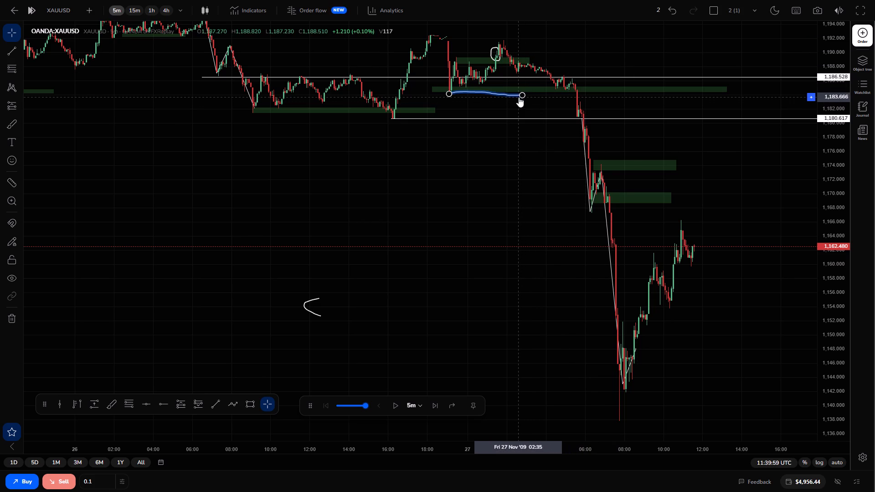
{"action": "left_click", "coordinate": [519, 97]}
{"action": "left_click", "coordinate": [635, 43]}
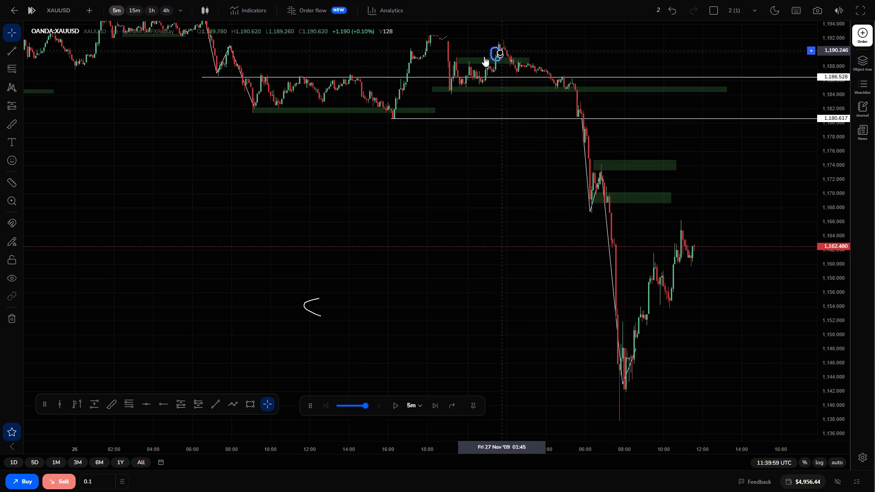
Delete the small brush circle near 1,190 and the leftover arrowhead-shaped brush stroke near 1,155.
{"action": "left_click", "coordinate": [491, 48]}
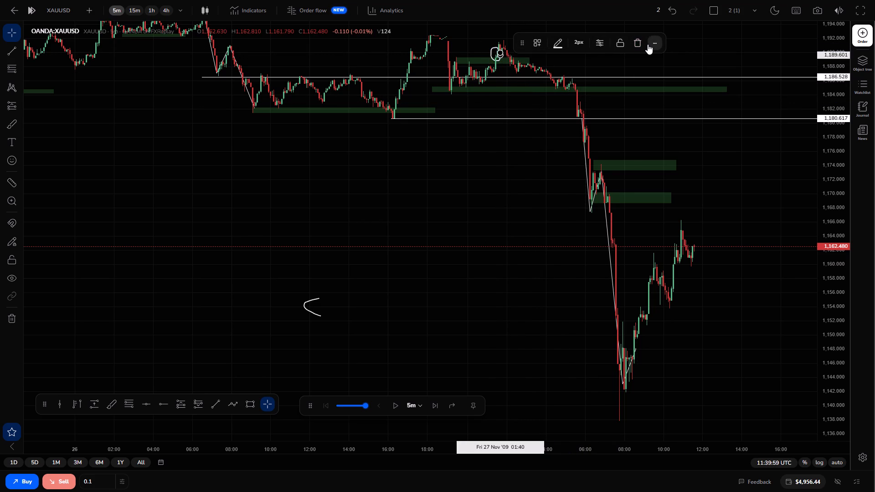
{"action": "left_click", "coordinate": [636, 42]}
{"action": "left_click", "coordinate": [670, 192]}
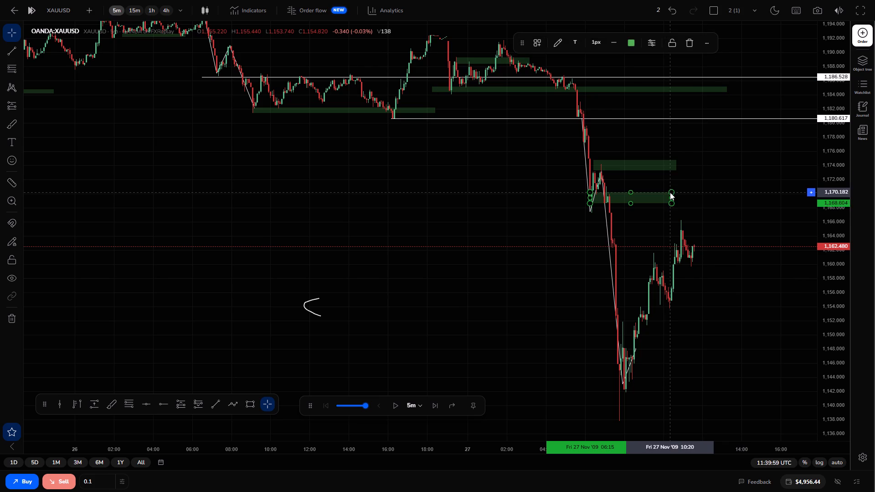
{"action": "left_click_drag", "start_coordinate": [685, 234], "coordinate": [626, 68]}
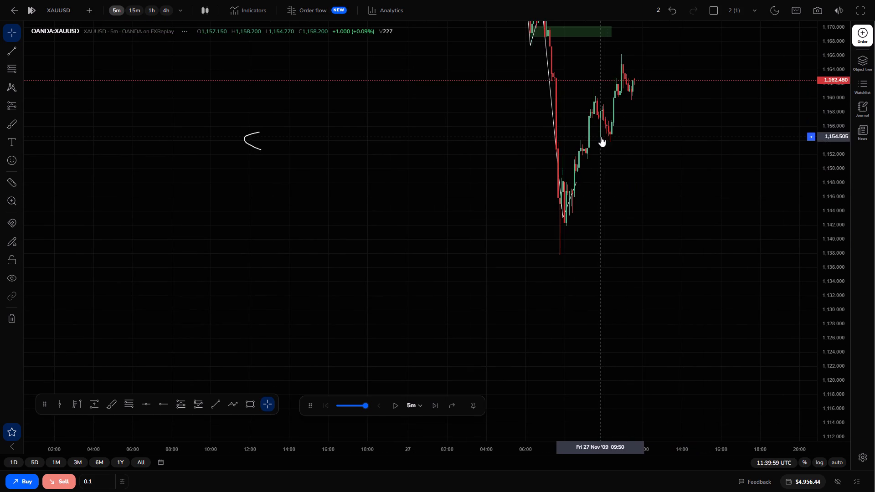
{"action": "left_click_drag", "start_coordinate": [601, 137], "coordinate": [627, 214]}
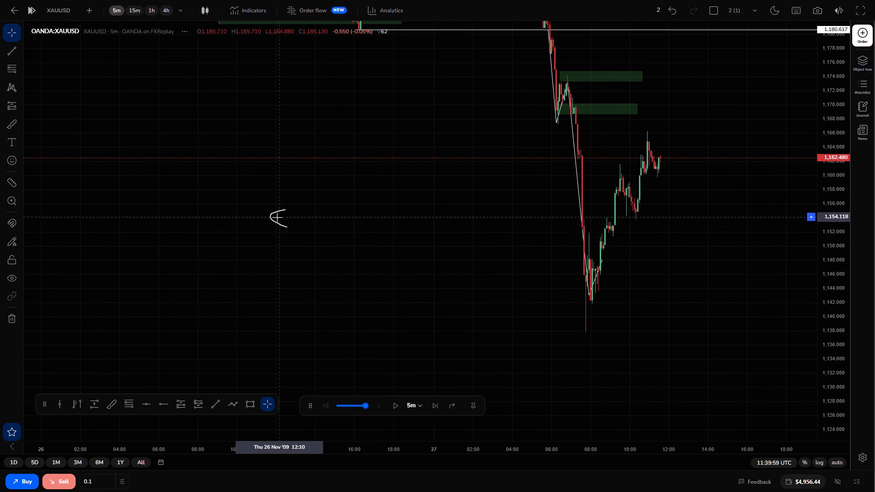
{"action": "left_click", "coordinate": [275, 222]}
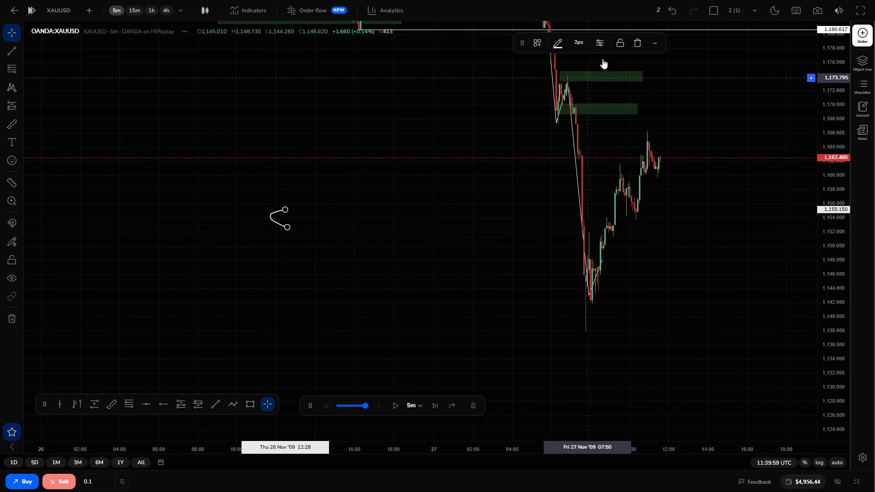
{"action": "left_click", "coordinate": [637, 43]}
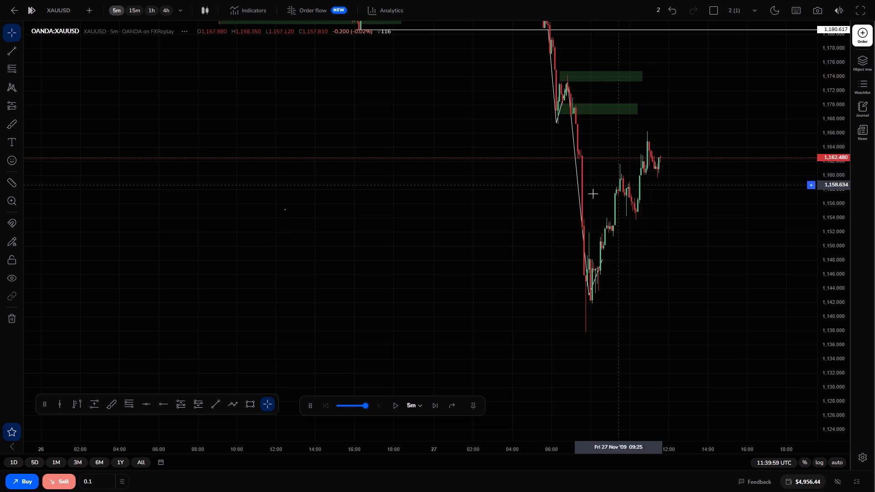
Move the floating replay controls and the favourites drawing toolbar to the empty area above the price action, with the replay controls uppermost.
{"action": "left_click_drag", "start_coordinate": [593, 194], "coordinate": [573, 218]}
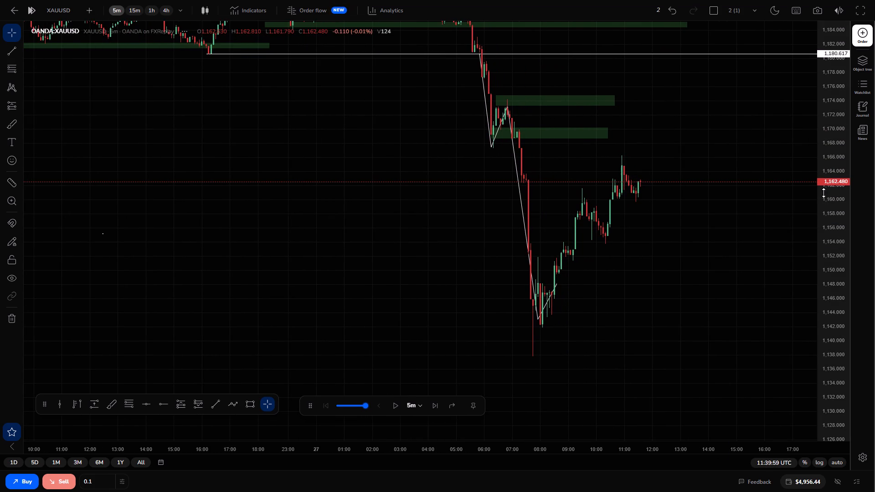
{"action": "left_click_drag", "start_coordinate": [831, 242], "coordinate": [826, 170]}
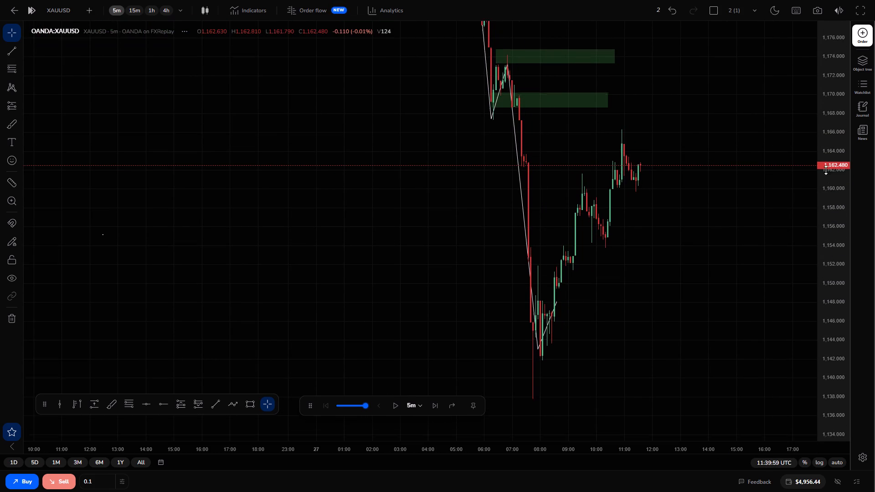
{"action": "left_click_drag", "start_coordinate": [826, 170], "coordinate": [803, 276]}
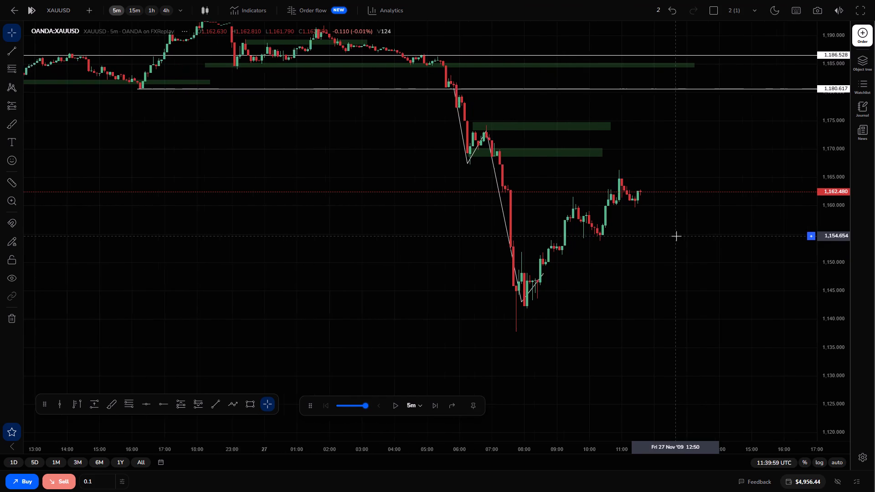
{"action": "left_click_drag", "start_coordinate": [834, 283], "coordinate": [822, 243]}
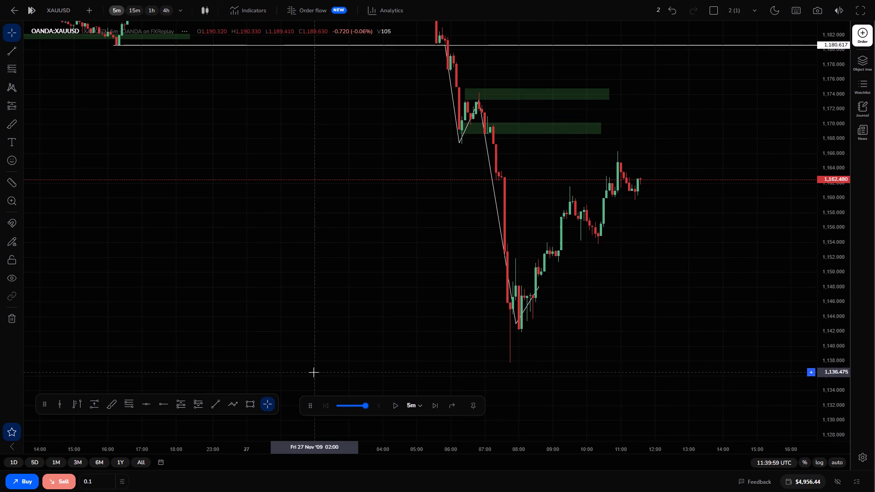
{"action": "left_click_drag", "start_coordinate": [301, 415], "coordinate": [313, 408]}
{"action": "left_click", "coordinate": [313, 408]}
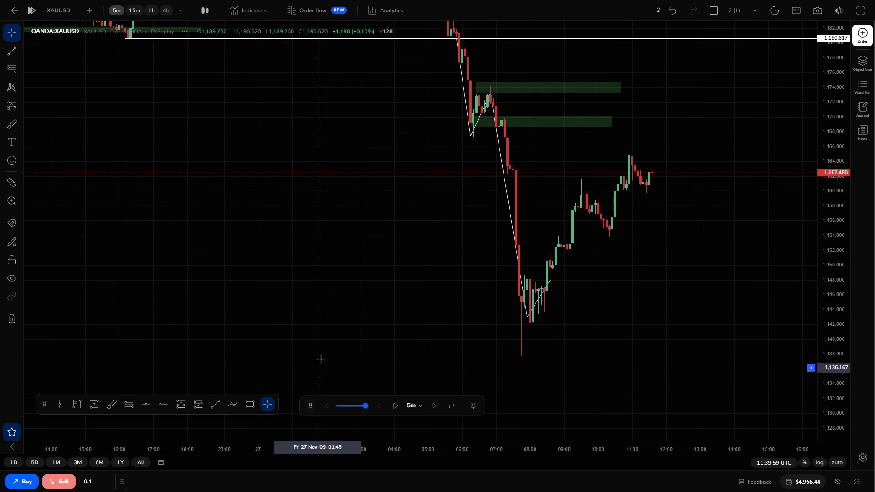
{"action": "left_click_drag", "start_coordinate": [313, 409], "coordinate": [350, 100]}
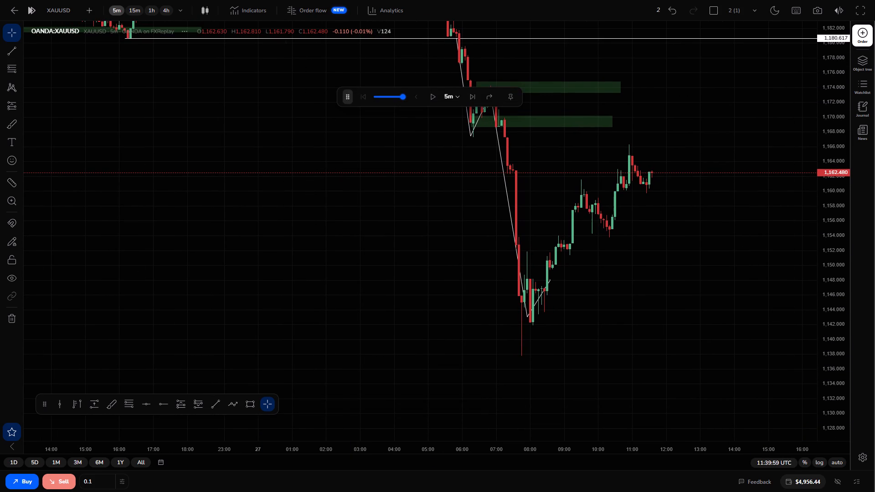
{"action": "left_click_drag", "start_coordinate": [43, 408], "coordinate": [67, 323]}
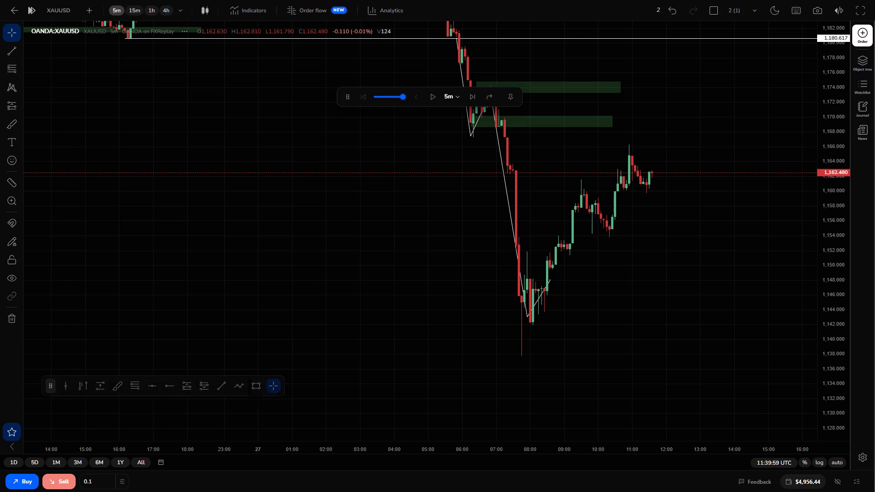
{"action": "left_click_drag", "start_coordinate": [67, 323], "coordinate": [10, 105]}
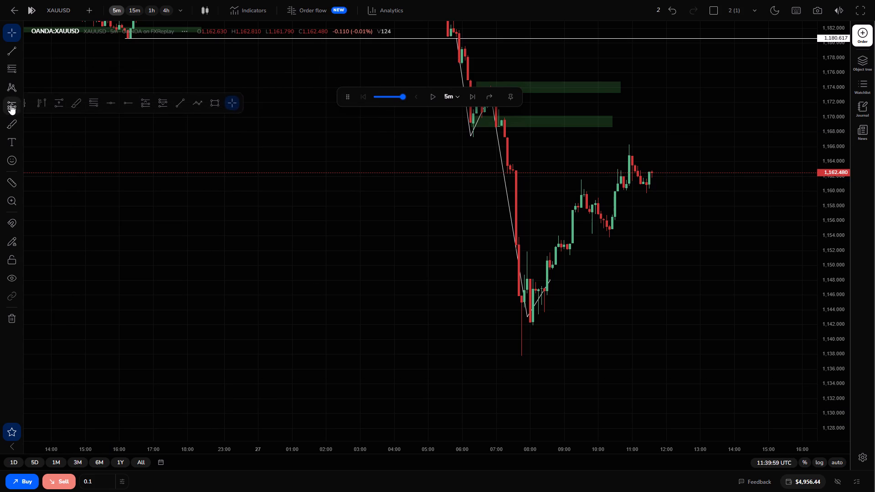
{"action": "left_click_drag", "start_coordinate": [10, 105], "coordinate": [41, 97]}
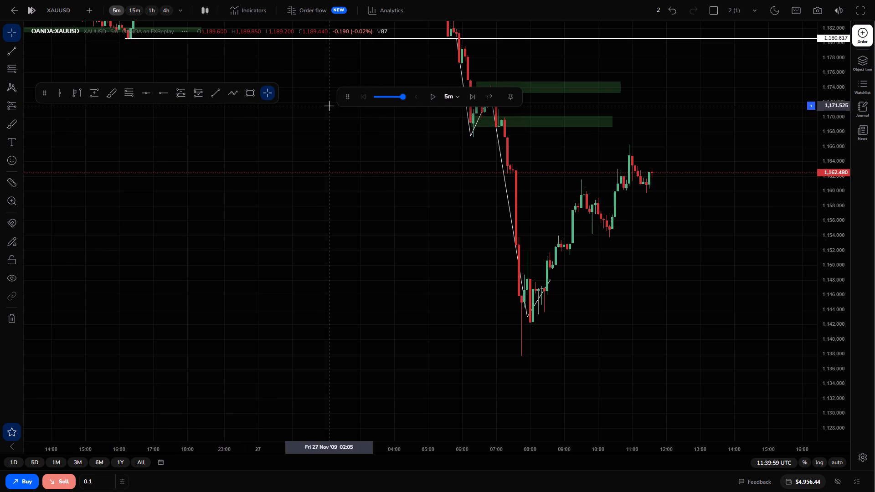
{"action": "left_click", "coordinate": [353, 101]}
{"action": "left_click_drag", "start_coordinate": [347, 99], "coordinate": [306, 103]}
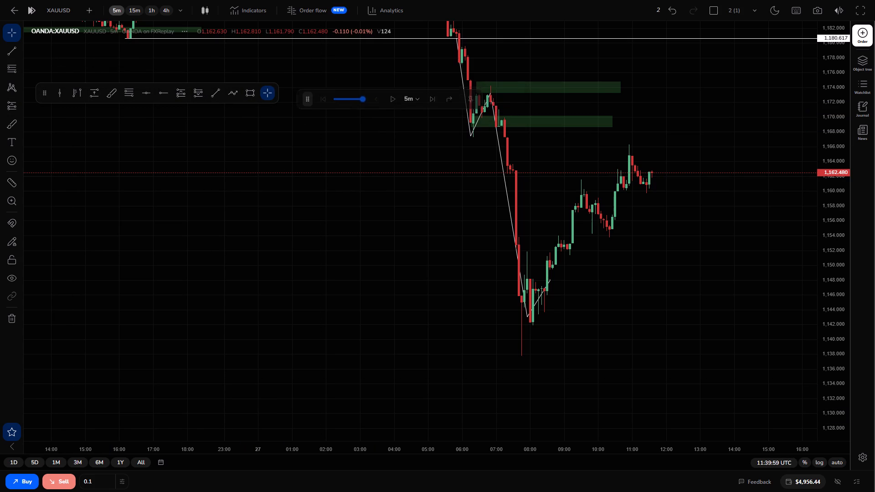
{"action": "left_click_drag", "start_coordinate": [306, 103], "coordinate": [139, 62]}
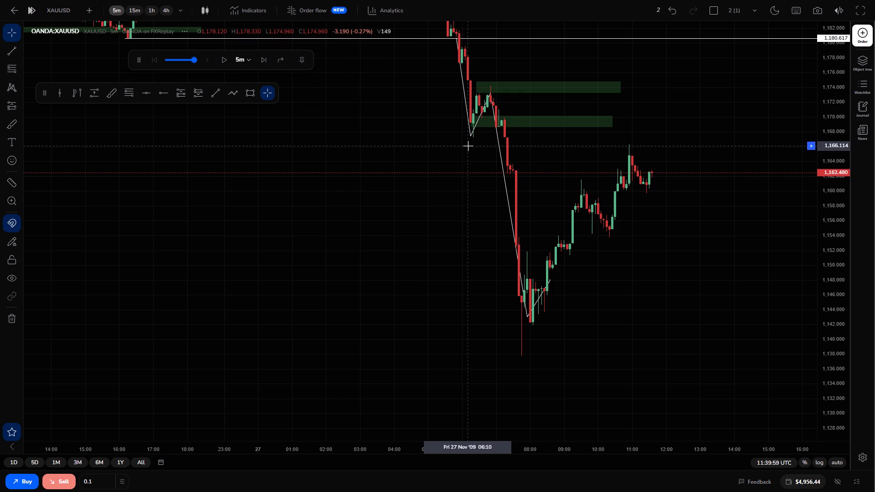
Advance the replay candle by candle on the 5-minute chart until 13:54:59 UTC.
{"action": "key", "text": "ctrl+space"}
{"action": "key", "text": "ctrl+space"}
{"action": "key", "text": "ctrl+space"}
{"action": "key", "text": "ctrl+space"}
{"action": "key", "text": "ctrl+space"}
{"action": "key", "text": "ctrl+space"}
{"action": "key", "text": "ctrl+space"}
{"action": "key", "text": "ctrl+space"}
{"action": "key", "text": "ctrl+space"}
{"action": "key", "text": "ctrl+space"}
{"action": "key", "text": "ctrl+space"}
{"action": "key", "text": "ctrl+space"}
{"action": "key", "text": "ctrl+space"}
{"action": "key", "text": "ctrl+space"}
{"action": "key", "text": "ctrl+space"}
{"action": "key", "text": "ctrl+space"}
{"action": "key", "text": "ctrl+space"}
{"action": "key", "text": "ctrl+space"}
{"action": "key", "text": "ctrl+space"}
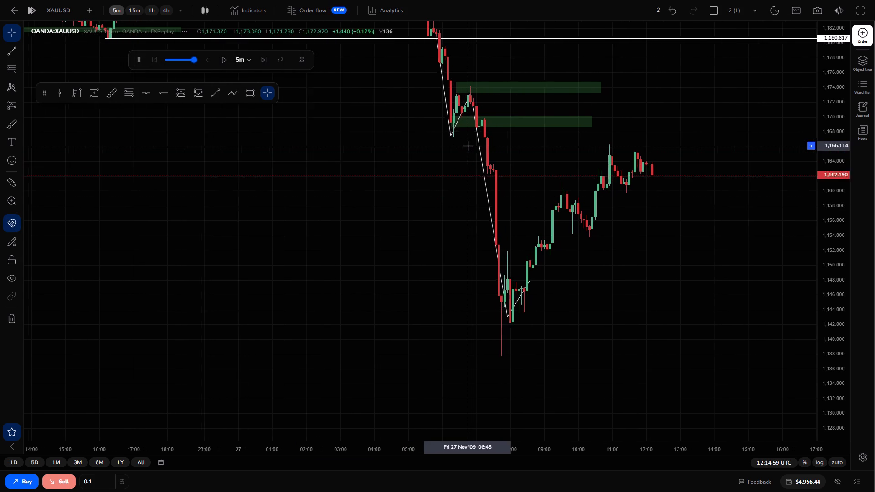
{"action": "key", "text": "ctrl+space"}
{"action": "key", "text": "ctrl+space"}
{"action": "key", "text": "ctrl+space"}
{"action": "key", "text": "ctrl+space"}
{"action": "key", "text": "ctrl+space"}
{"action": "key", "text": "ctrl+space"}
{"action": "key", "text": "ctrl+space"}
{"action": "key", "text": "ctrl+space"}
{"action": "key", "text": "ctrl+space"}
{"action": "key", "text": "ctrl+space"}
{"action": "key", "text": "ctrl+space"}
{"action": "key", "text": "ctrl+space"}
{"action": "key", "text": "ctrl+space"}
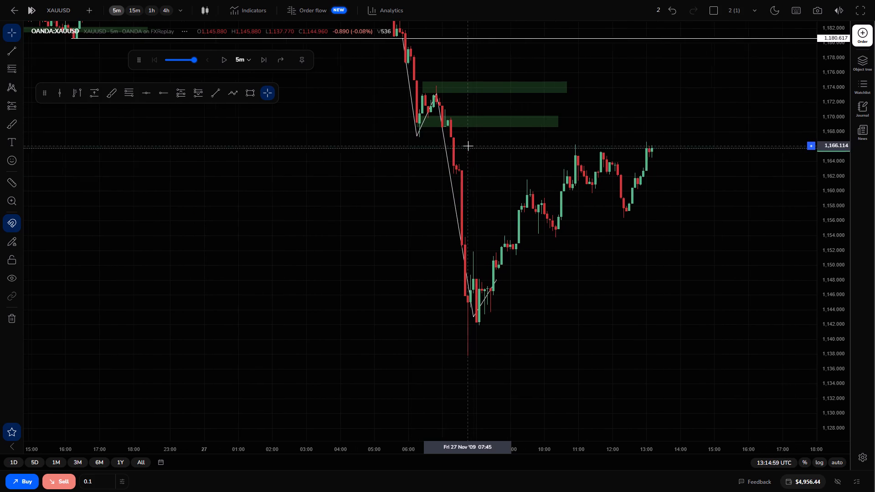
{"action": "key", "text": "ctrl+space"}
{"action": "key", "text": "ctrl+space"}
{"action": "key", "text": "ctrl+space"}
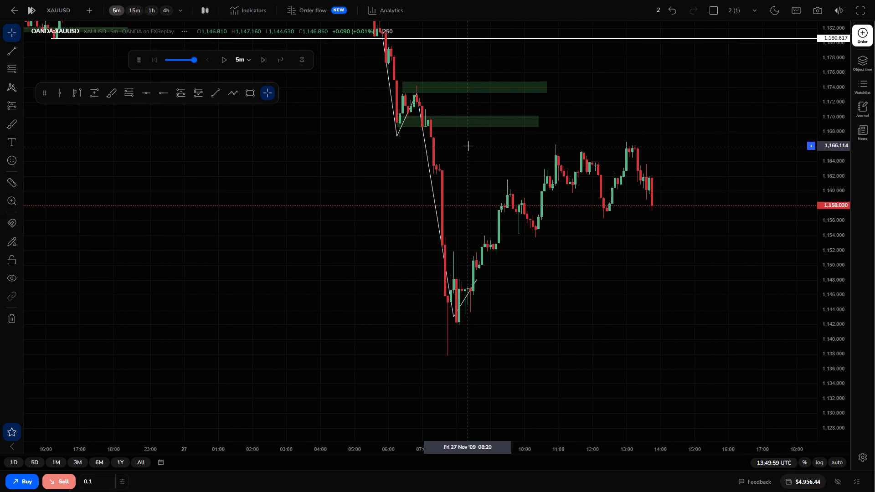
{"action": "key", "text": "ctrl+space"}
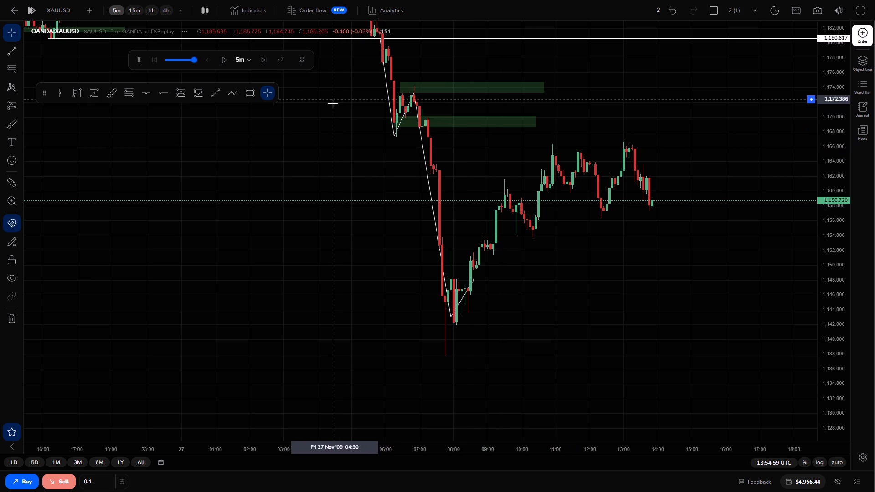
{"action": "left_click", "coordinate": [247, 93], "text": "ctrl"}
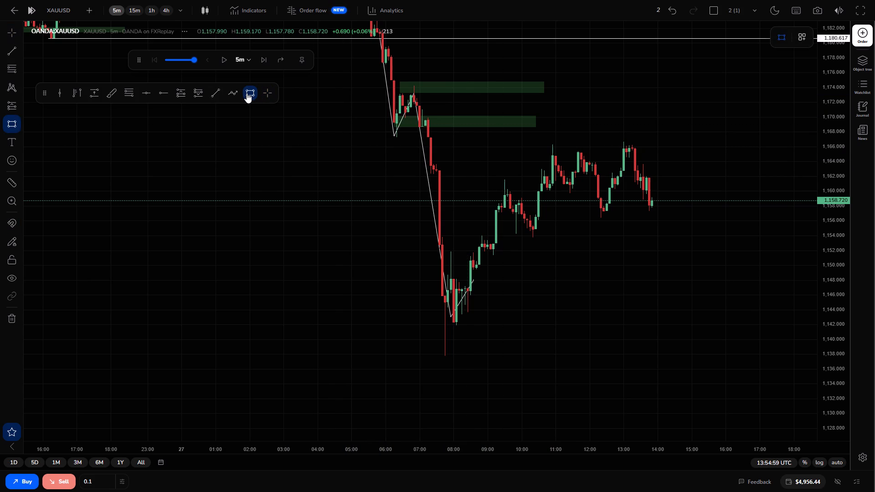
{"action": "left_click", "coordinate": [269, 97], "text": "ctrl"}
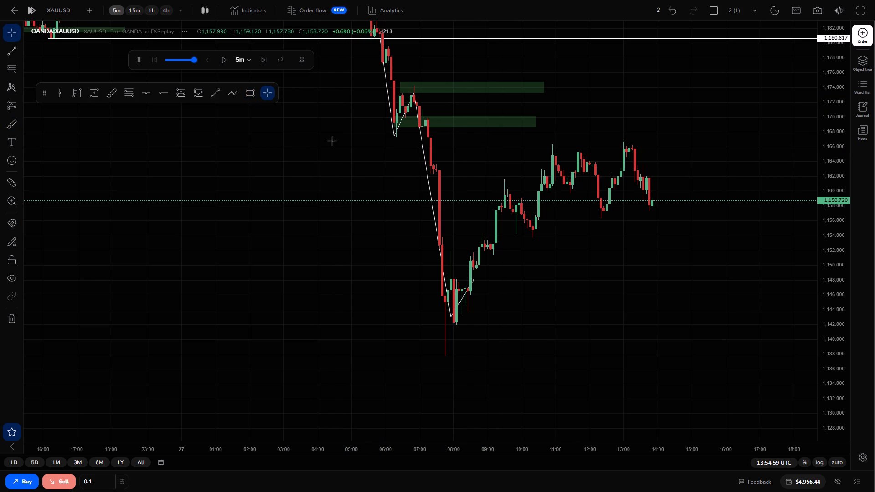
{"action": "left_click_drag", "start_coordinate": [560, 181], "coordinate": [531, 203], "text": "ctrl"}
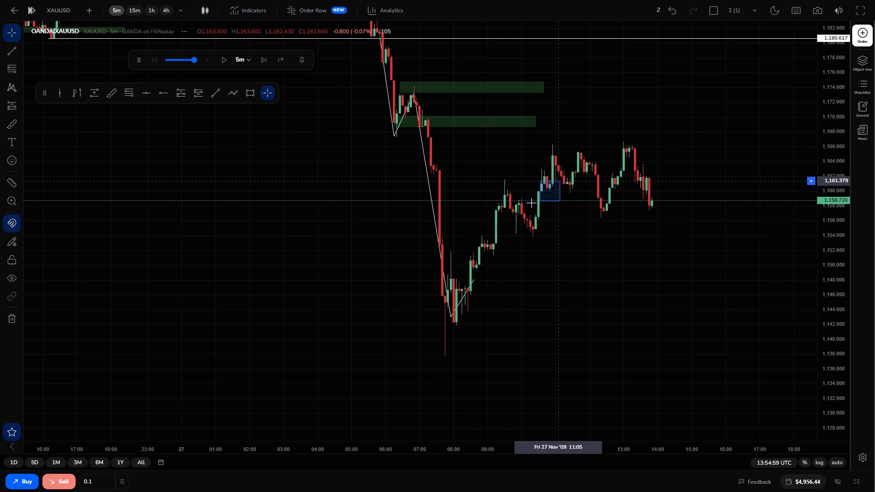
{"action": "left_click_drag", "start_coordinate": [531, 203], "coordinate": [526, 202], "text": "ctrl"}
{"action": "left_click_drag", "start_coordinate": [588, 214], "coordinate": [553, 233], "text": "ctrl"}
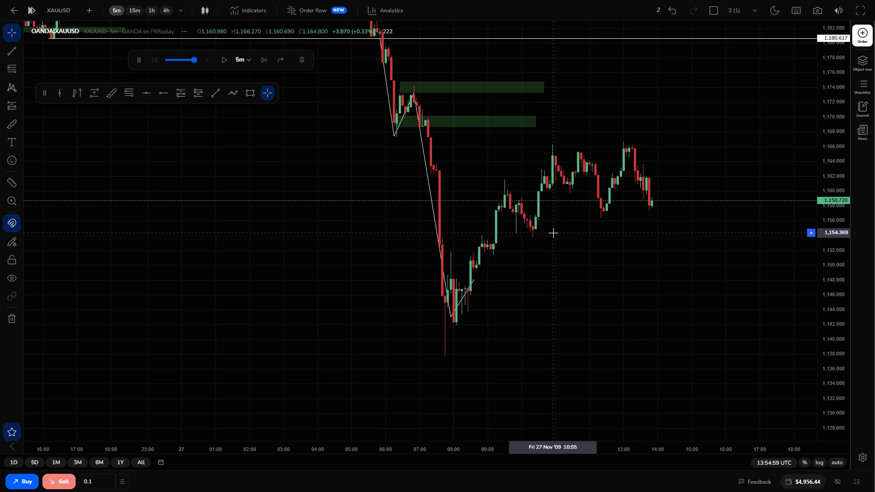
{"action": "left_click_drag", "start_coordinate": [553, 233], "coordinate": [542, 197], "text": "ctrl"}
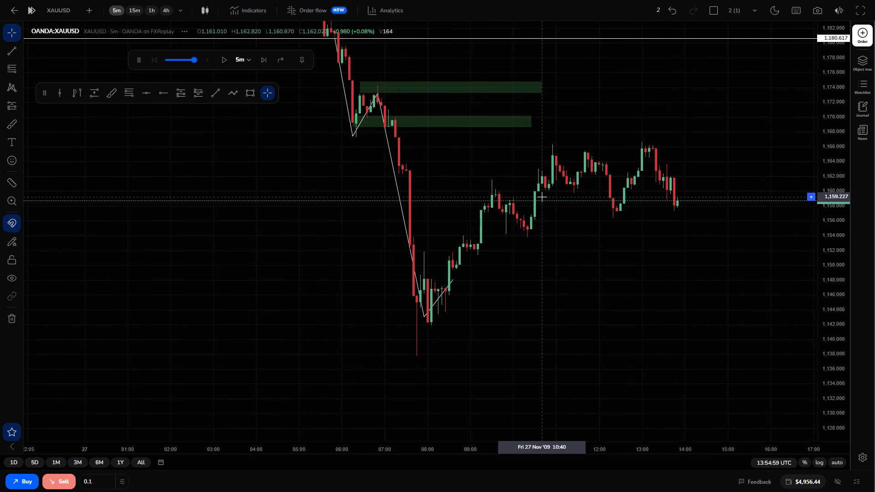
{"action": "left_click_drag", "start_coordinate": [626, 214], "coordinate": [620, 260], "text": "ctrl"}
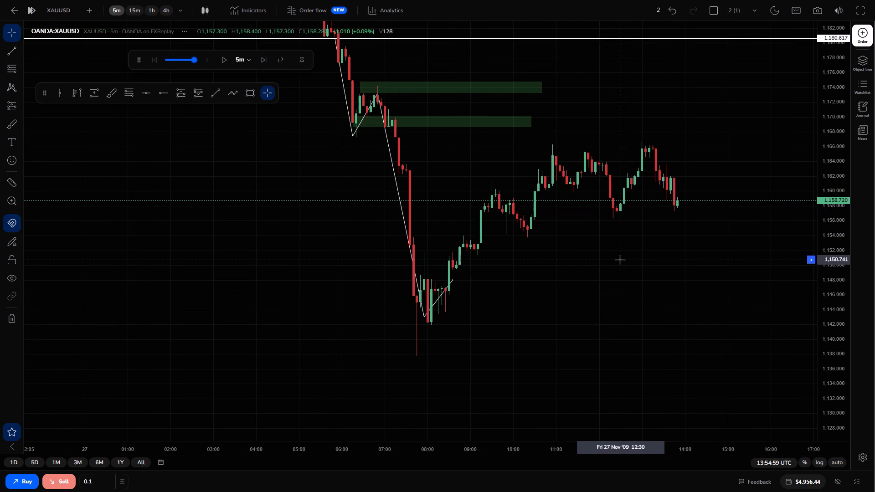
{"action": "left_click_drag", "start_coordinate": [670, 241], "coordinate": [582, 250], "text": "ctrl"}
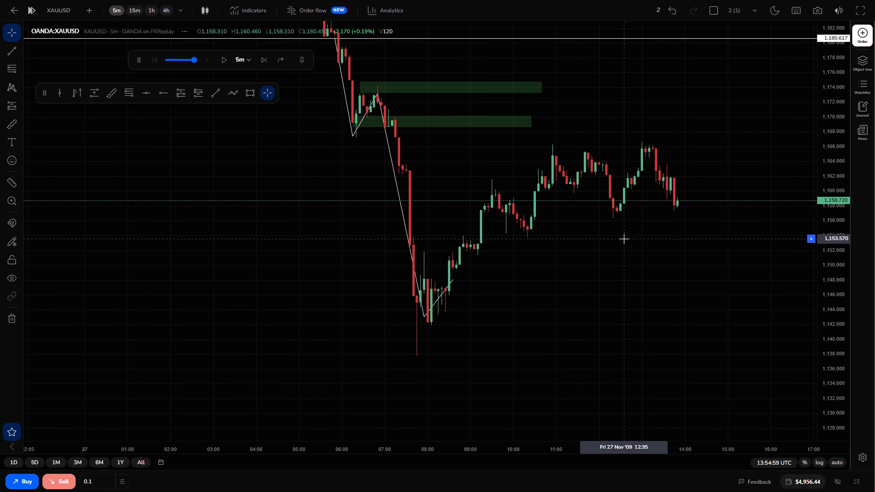
Draw a green rectangle zone over the recent swing highs from 10:50 to 14:20, between about 1,166.9 and 1,165.4.
{"action": "left_click_drag", "start_coordinate": [624, 239], "coordinate": [535, 250]}
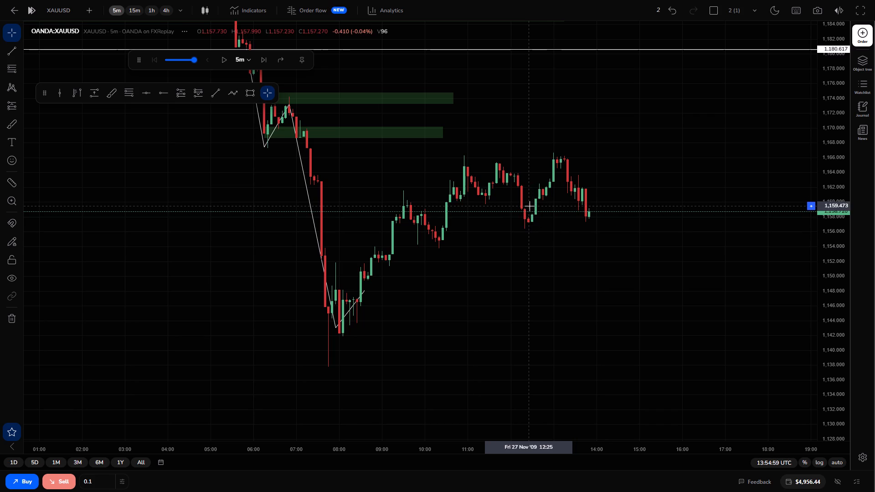
{"action": "left_click_drag", "start_coordinate": [530, 206], "coordinate": [535, 244]}
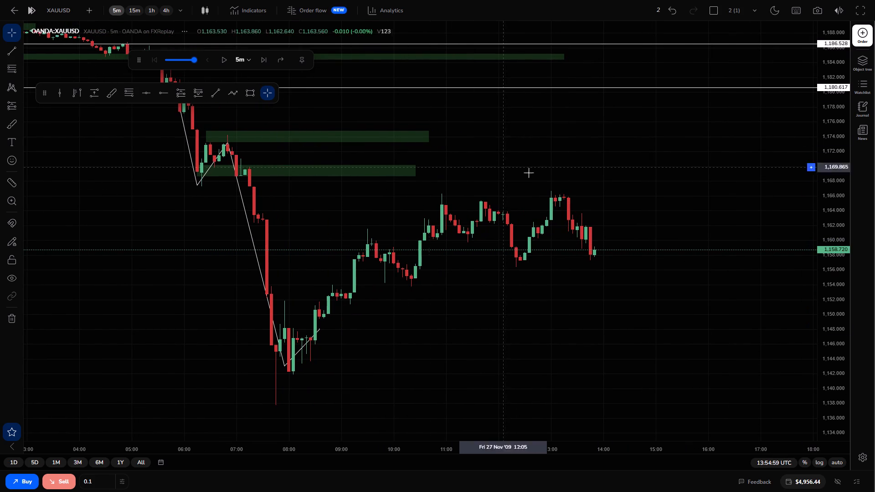
{"action": "left_click", "coordinate": [251, 94]}
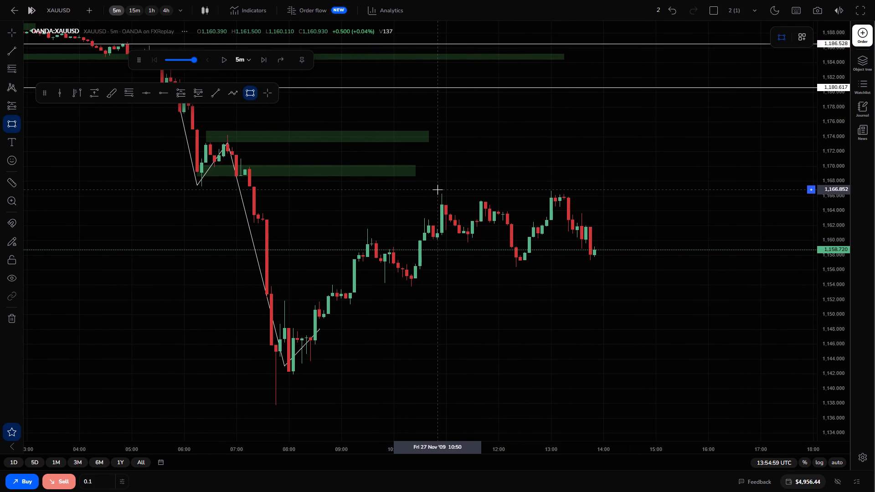
{"action": "left_click_drag", "start_coordinate": [437, 190], "coordinate": [620, 200]}
{"action": "left_click", "coordinate": [620, 200]}
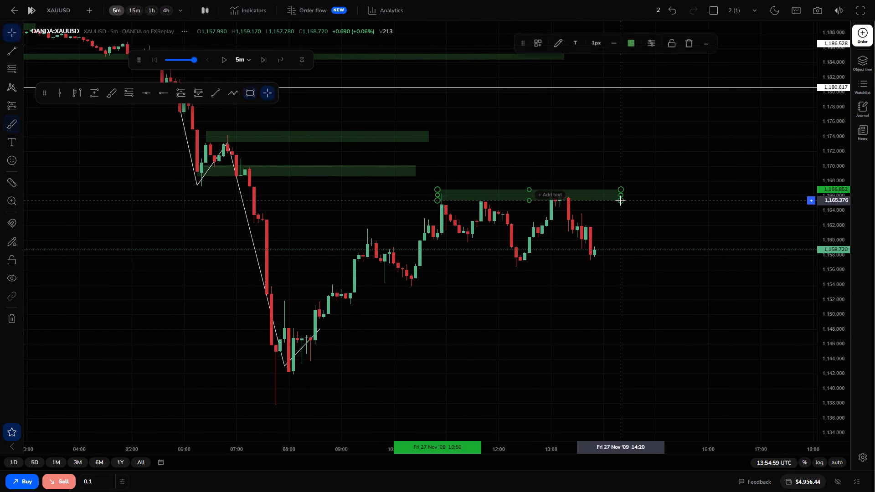
{"action": "left_click", "coordinate": [638, 269]}
Draw a green rectangle zone over the recent swing lows from 10:40 to about 15:15, between about 1,157.4 and 1,156.3.
{"action": "left_click_drag", "start_coordinate": [638, 269], "coordinate": [602, 201]}
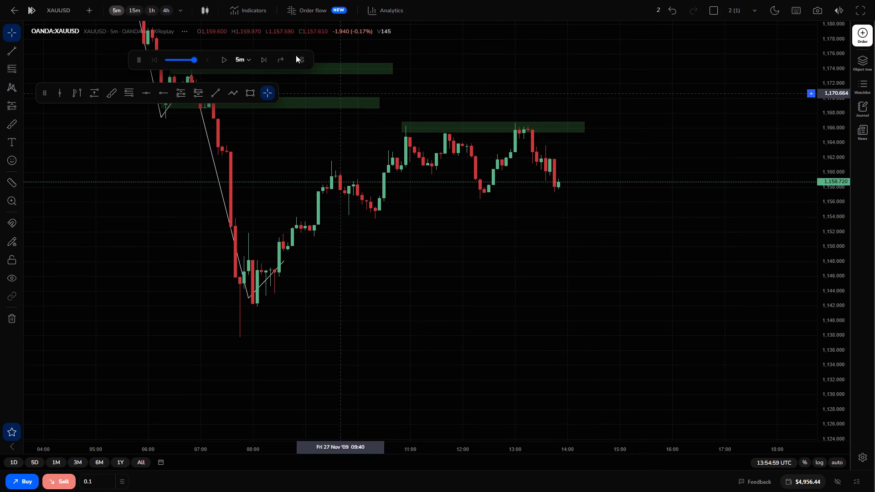
{"action": "left_click", "coordinate": [247, 90]}
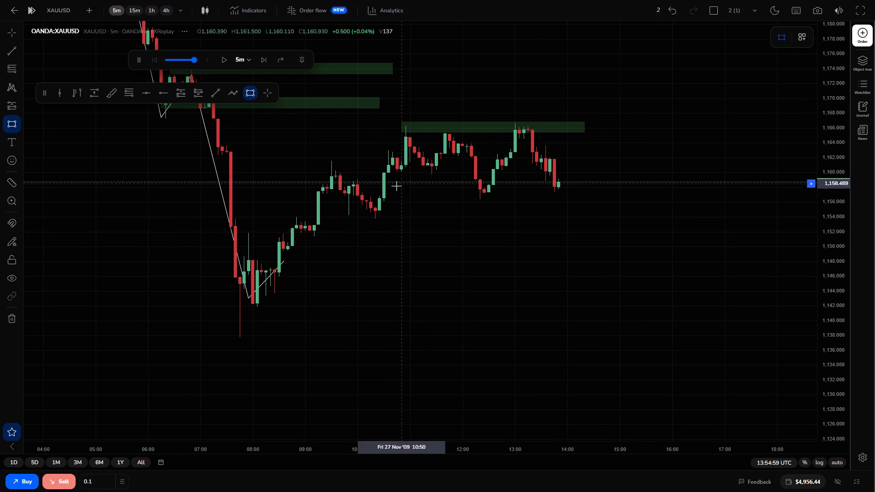
{"action": "left_click_drag", "start_coordinate": [391, 192], "coordinate": [489, 222]}
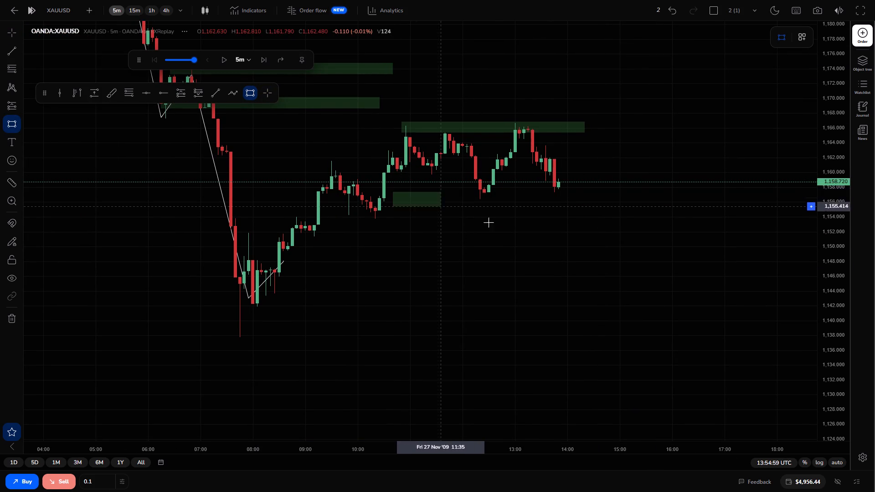
{"action": "left_click_drag", "start_coordinate": [489, 222], "coordinate": [632, 200]}
{"action": "left_click", "coordinate": [632, 200]}
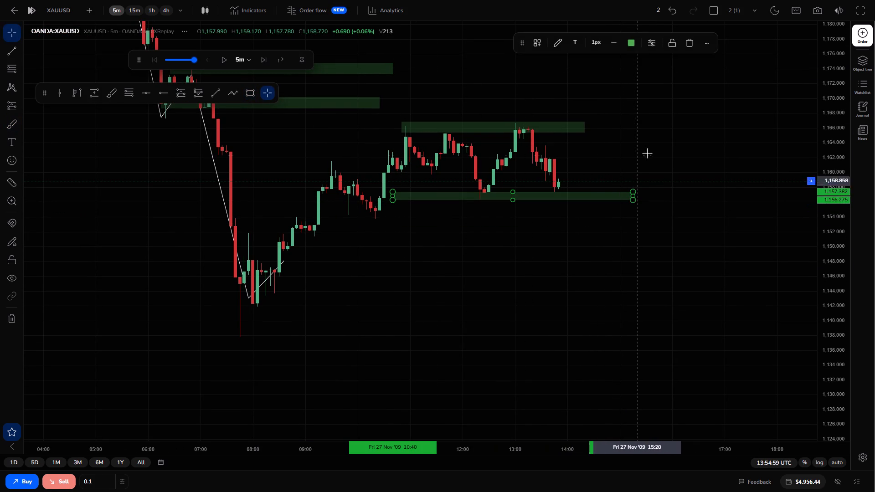
Advance the replay candle by candle on the 5-minute chart until 14:09:59 UTC.
{"action": "left_click_drag", "start_coordinate": [648, 153], "coordinate": [653, 232]}
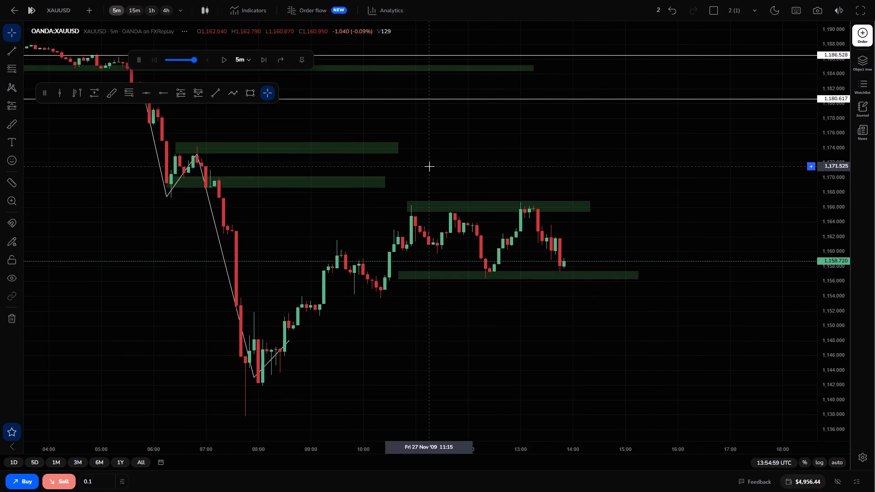
{"action": "key", "text": "ctrl+space"}
{"action": "key", "text": "ctrl+space"}
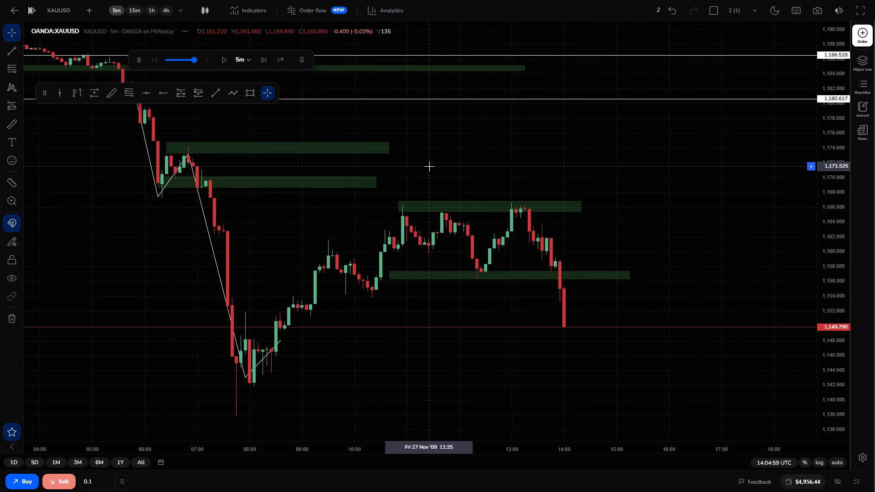
{"action": "key", "text": "ctrl+space"}
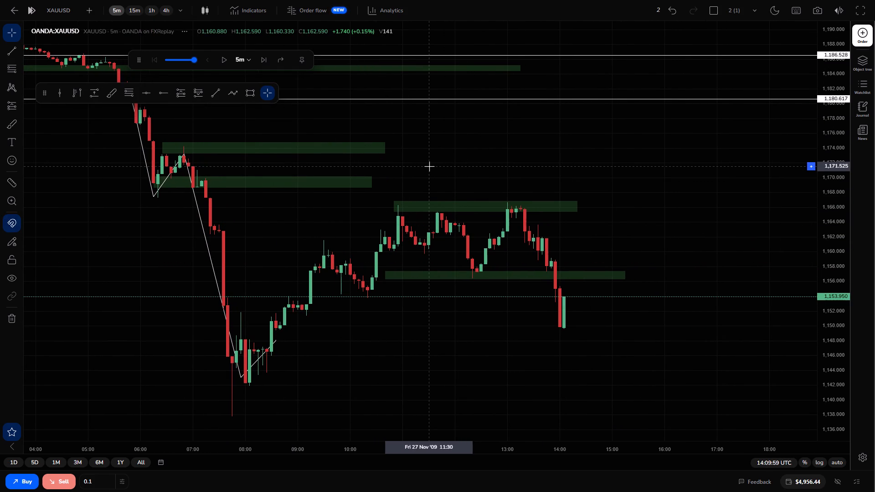
Check the 1-hour and 15-minute charts, advance the replay to 14:14:59 UTC, and return to the 5-minute chart.
{"action": "left_click", "coordinate": [154, 6]}
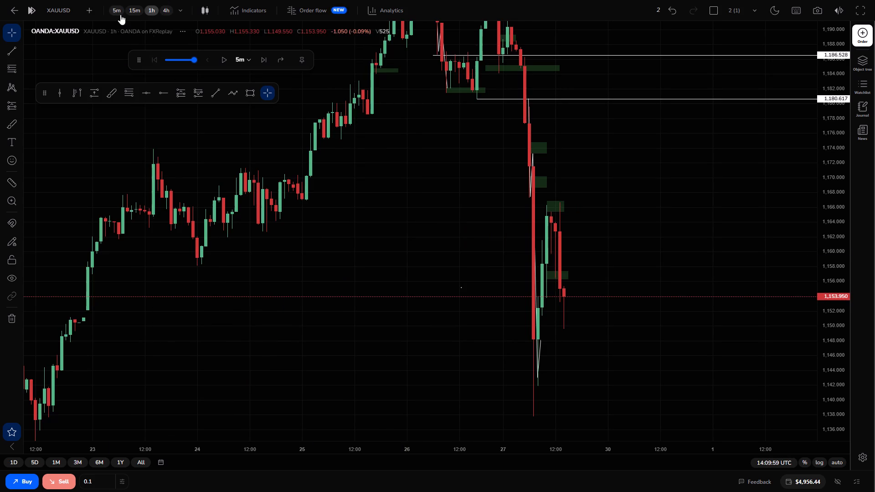
{"action": "left_click", "coordinate": [120, 14]}
{"action": "left_click", "coordinate": [133, 11]}
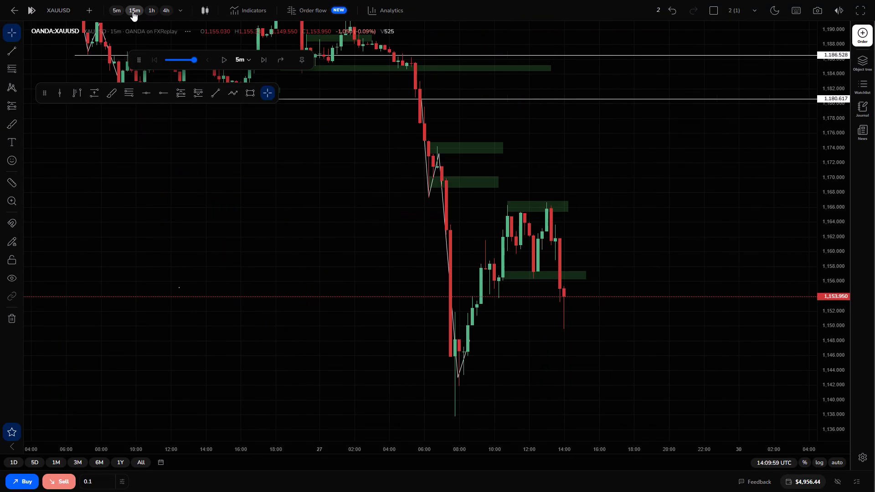
{"action": "left_click", "coordinate": [262, 56]}
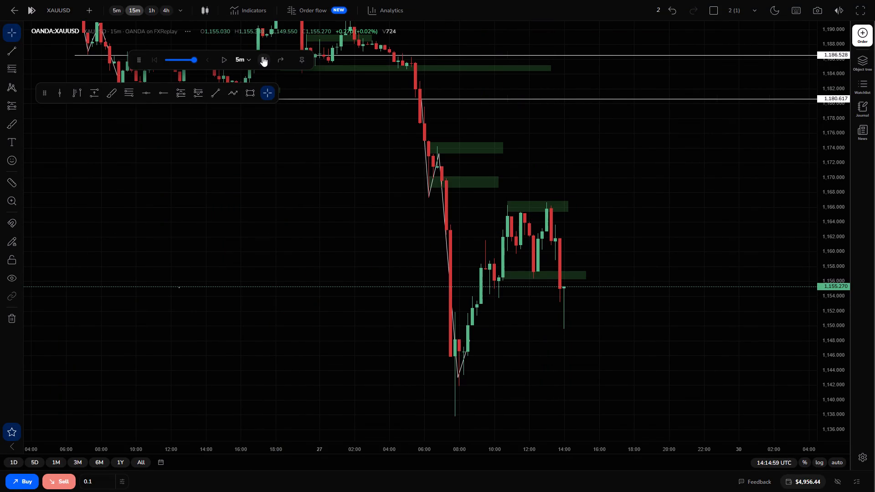
{"action": "left_click", "coordinate": [117, 10]}
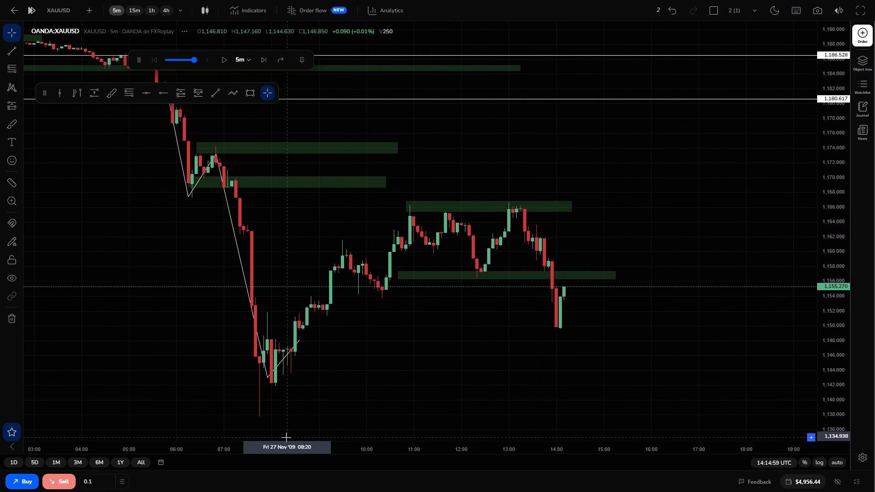
Buy 0.1 XAUUSD at market with take profit at 1,166.729 and stop loss at 1,148.343, below the latest swing low.
{"action": "key", "text": "alt+q"}
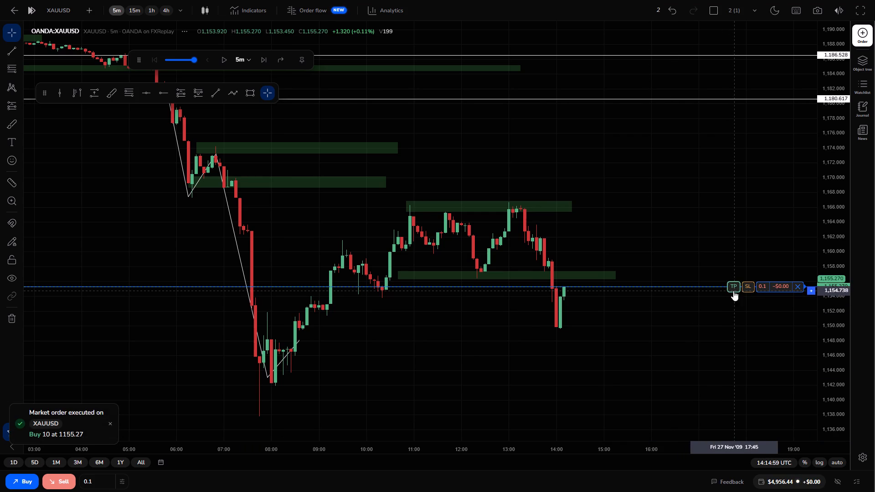
{"action": "left_click_drag", "start_coordinate": [733, 291], "coordinate": [709, 202]}
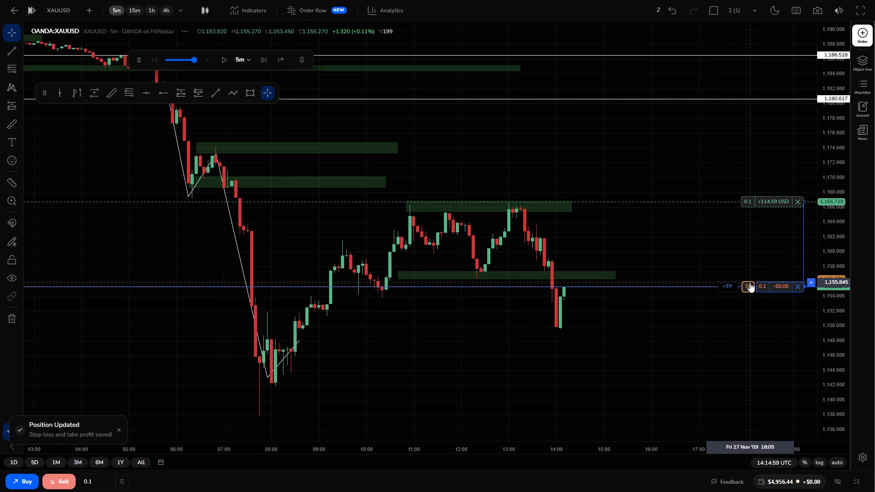
{"action": "left_click_drag", "start_coordinate": [748, 283], "coordinate": [751, 331]}
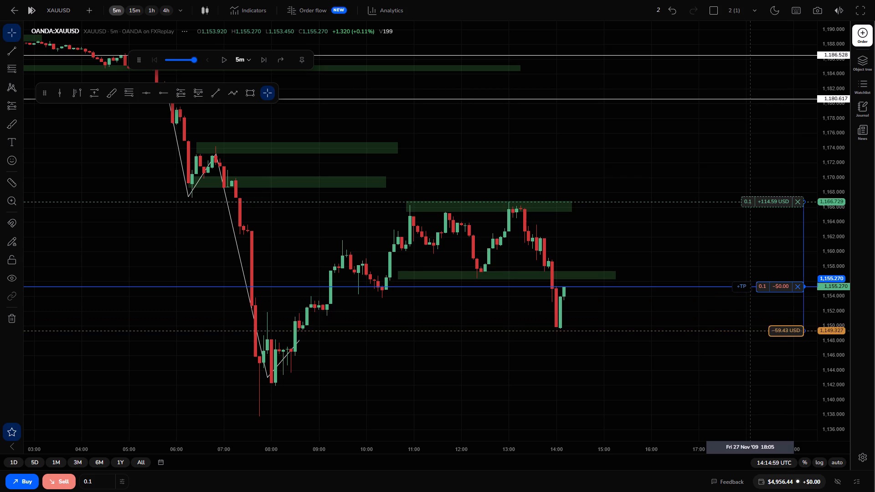
{"action": "left_click_drag", "start_coordinate": [751, 331], "coordinate": [750, 336]}
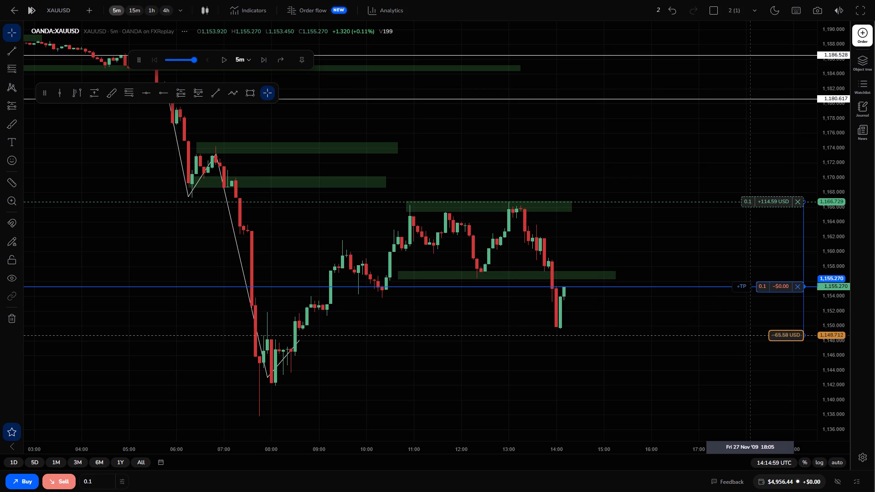
{"action": "left_click_drag", "start_coordinate": [750, 336], "coordinate": [750, 338]}
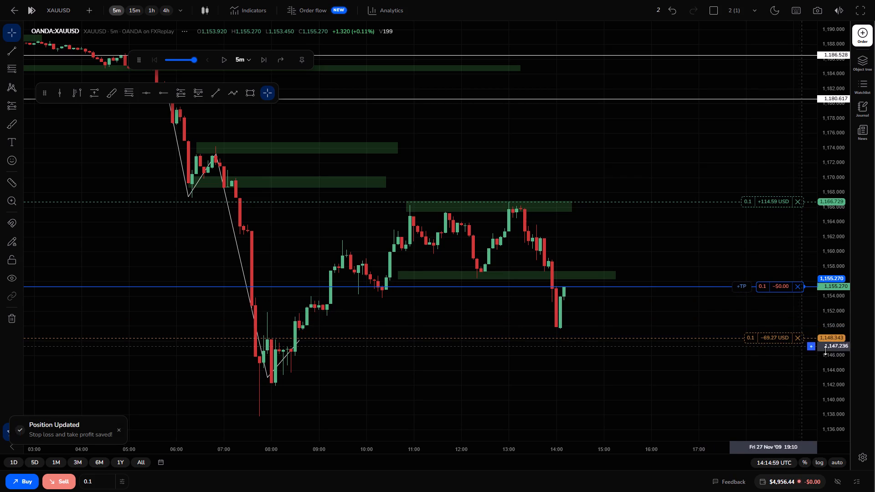
Lower the take profit to 1,165.457, at the bottom edge of the green zone over the swing highs.
{"action": "left_click_drag", "start_coordinate": [834, 350], "coordinate": [803, 266]}
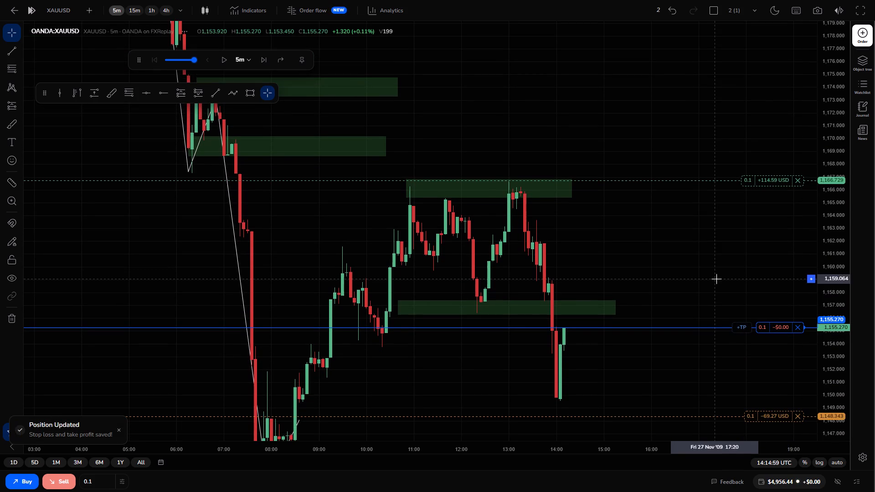
{"action": "left_click_drag", "start_coordinate": [716, 279], "coordinate": [735, 210]}
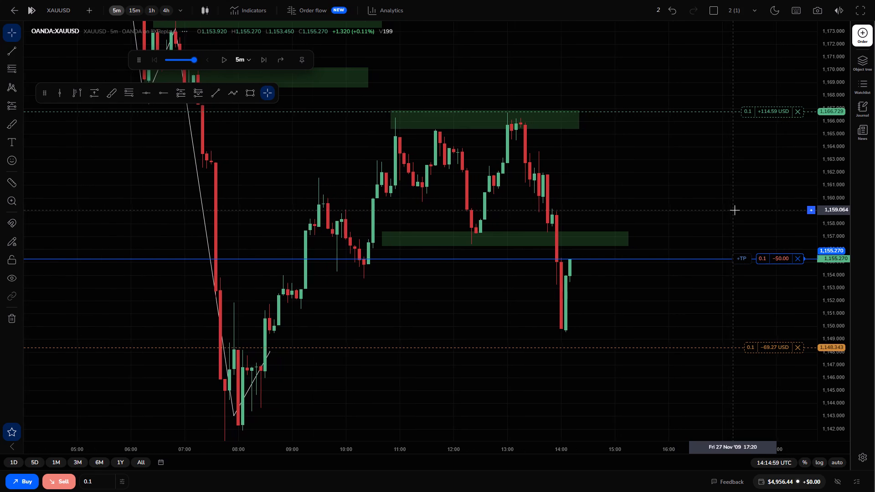
{"action": "left_click_drag", "start_coordinate": [764, 115], "coordinate": [763, 128]}
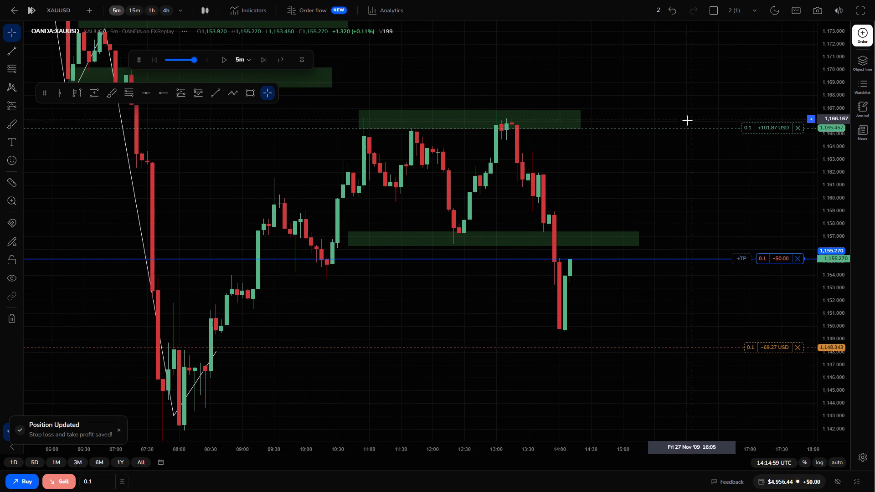
Advance the replay candle by candle until 14:49:59 UTC with the buy position open.
{"action": "key", "text": "ctrl+space"}
{"action": "key", "text": "ctrl+space"}
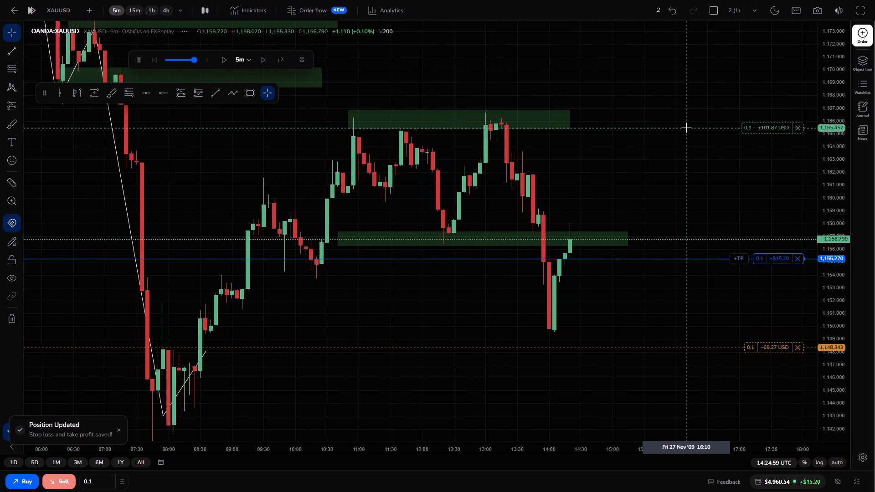
{"action": "key", "text": "ctrl+space"}
{"action": "key", "text": "ctrl+space"}
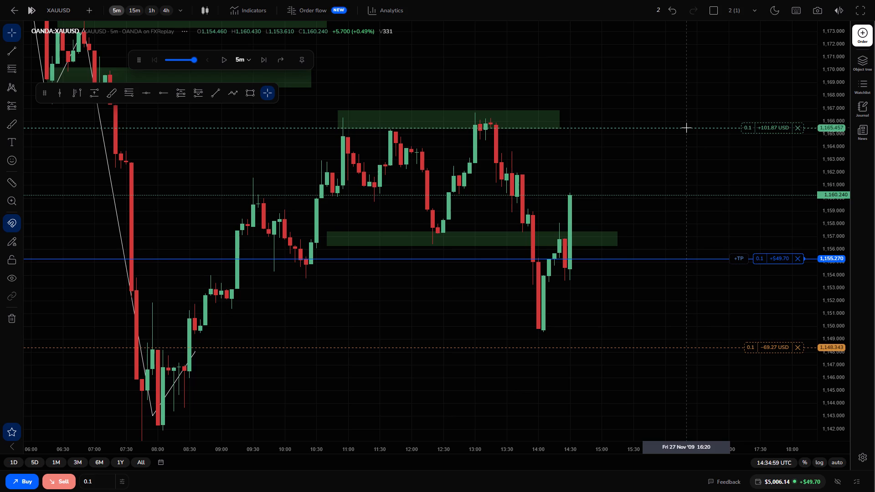
{"action": "key", "text": "ctrl+space"}
{"action": "key", "text": "ctrl+space"}
{"action": "key", "text": "ctrl+space"}
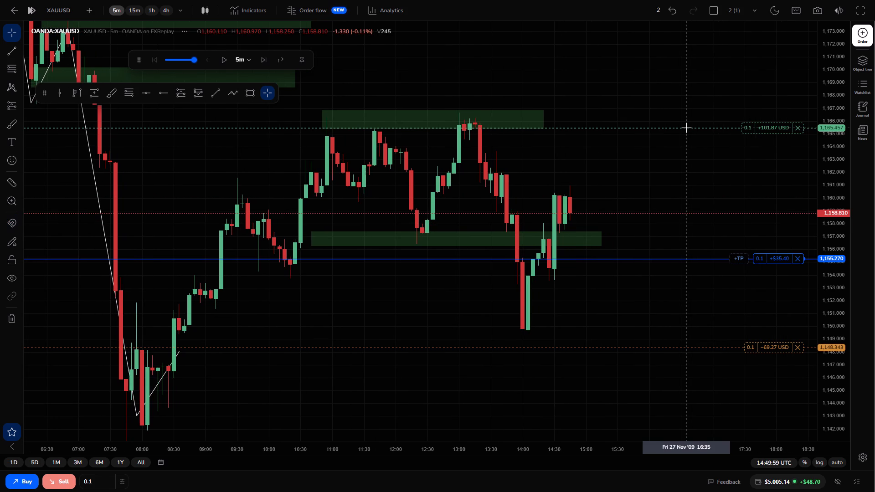
Raise the stop loss to 1,156.188, just above the entry price.
{"action": "left_click_drag", "start_coordinate": [762, 352], "coordinate": [760, 324]}
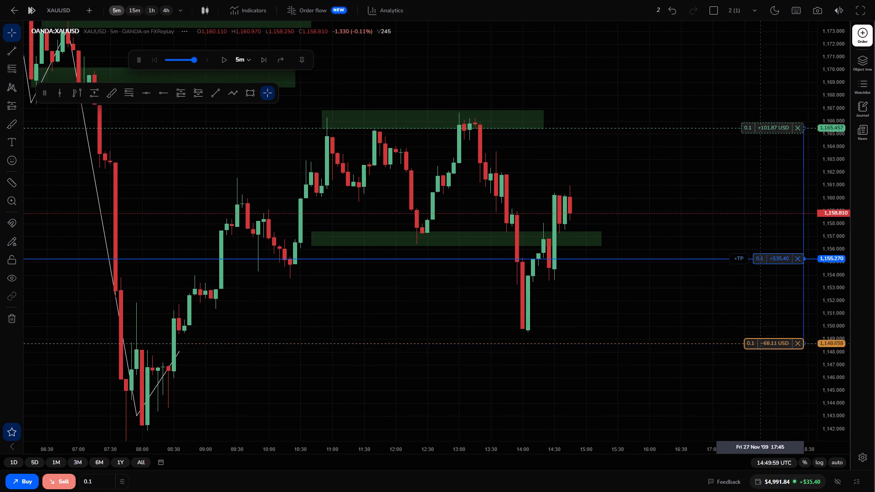
{"action": "left_click_drag", "start_coordinate": [760, 324], "coordinate": [716, 247]}
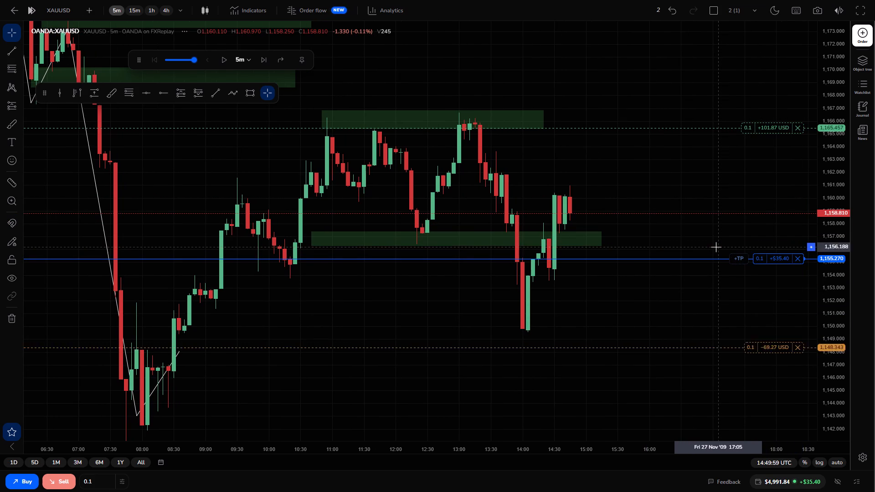
Advance the replay candle by candle to 15:04:59 UTC, until the buy position reaches its take profit.
{"action": "key", "text": "ctrl+space"}
{"action": "key", "text": "ctrl+space"}
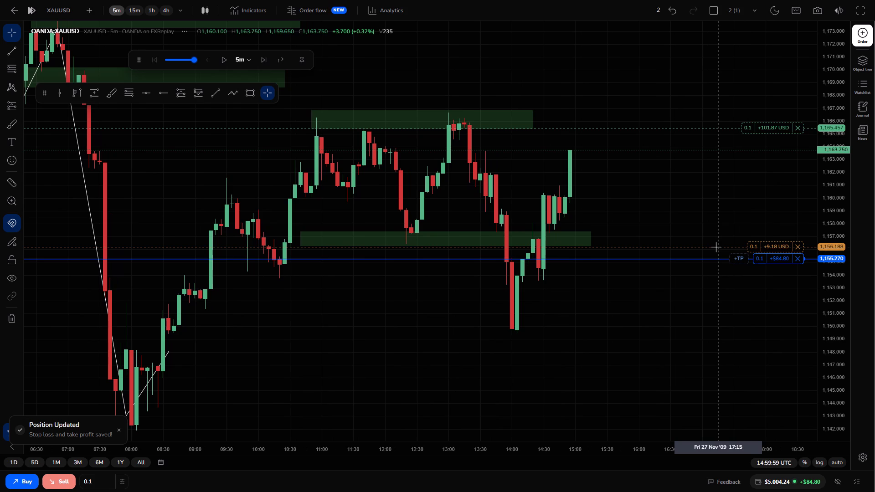
{"action": "key", "text": "ctrl+space"}
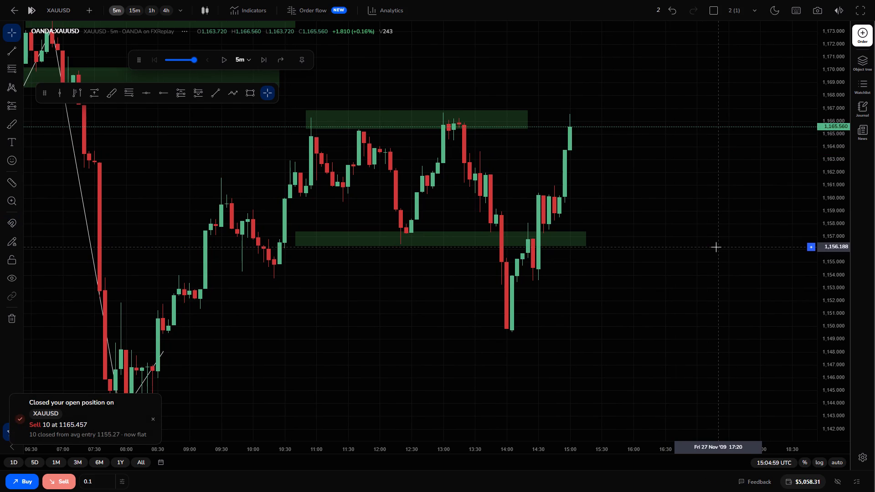
Advance the replay on the 5-minute chart until 15:49:59 UTC to follow the rally above the upper zones.
{"action": "left_click_drag", "start_coordinate": [629, 196], "coordinate": [676, 214]}
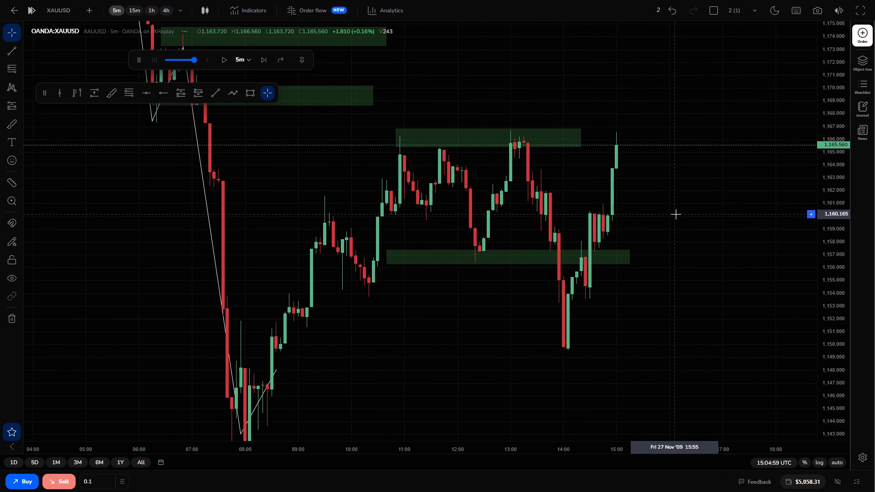
{"action": "left_click_drag", "start_coordinate": [841, 201], "coordinate": [832, 232]}
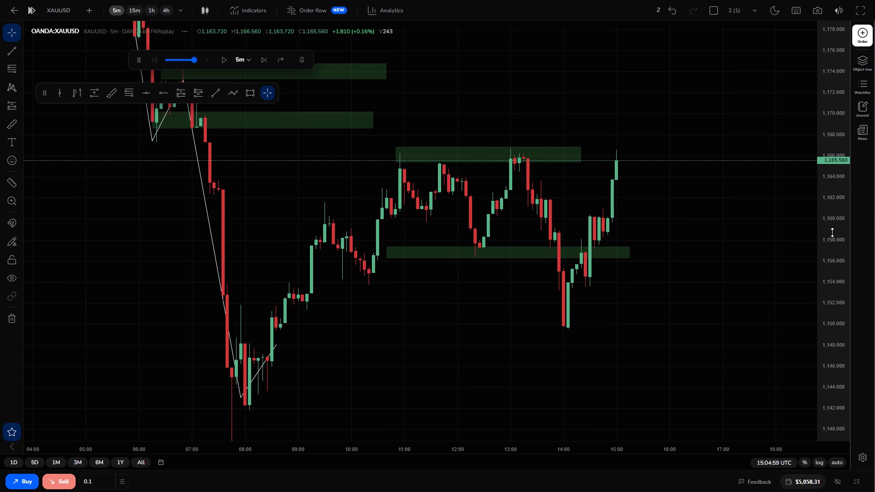
{"action": "left_click_drag", "start_coordinate": [832, 232], "coordinate": [830, 235]}
{"action": "left_click_drag", "start_coordinate": [726, 215], "coordinate": [756, 251]}
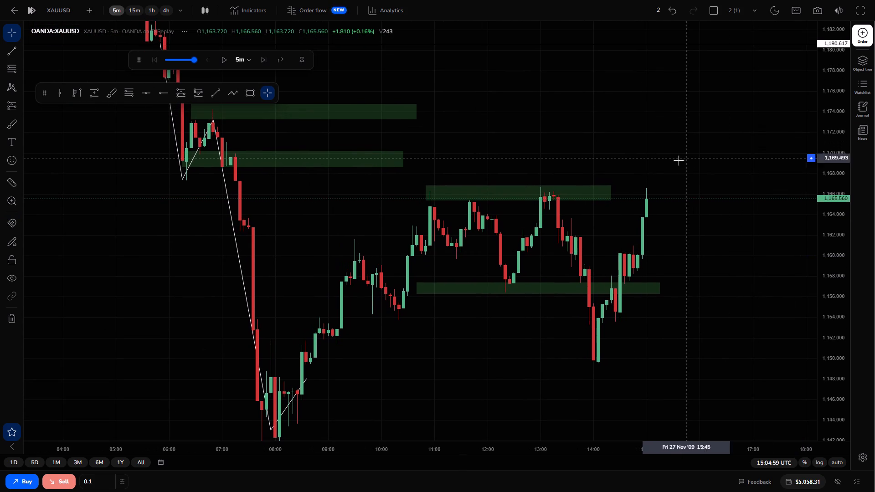
{"action": "double_click", "coordinate": [264, 63]}
{"action": "left_click", "coordinate": [264, 63]}
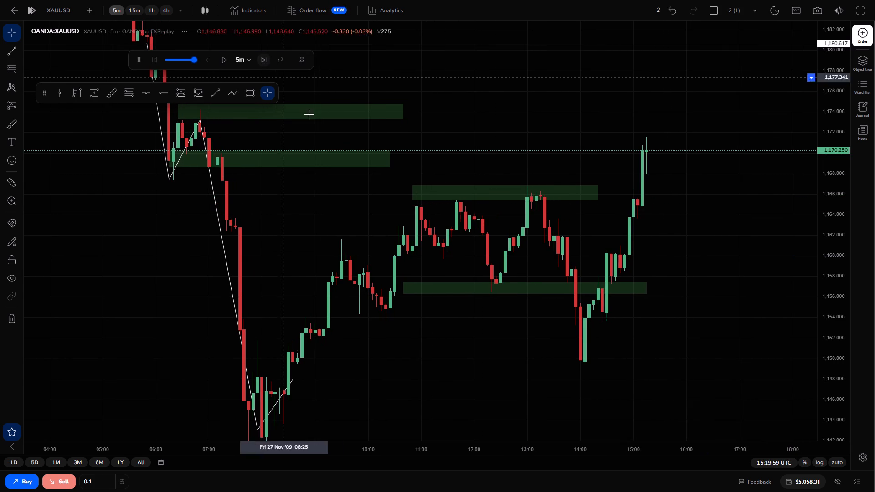
{"action": "left_click_drag", "start_coordinate": [444, 151], "coordinate": [482, 217]}
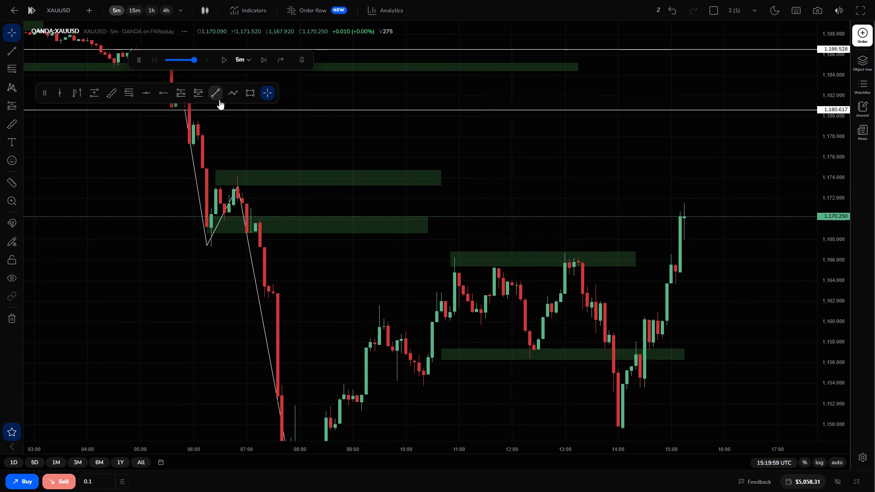
{"action": "double_click", "coordinate": [262, 59]}
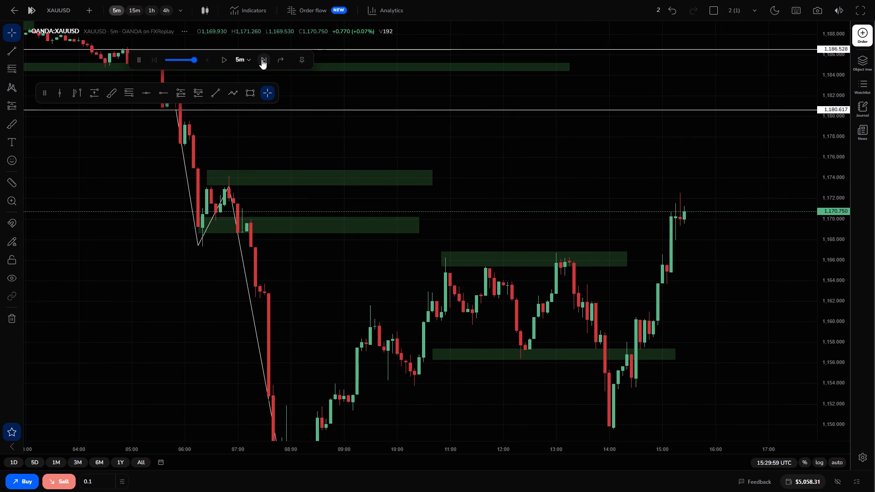
{"action": "triple_click", "coordinate": [262, 59]}
{"action": "left_click", "coordinate": [262, 59]}
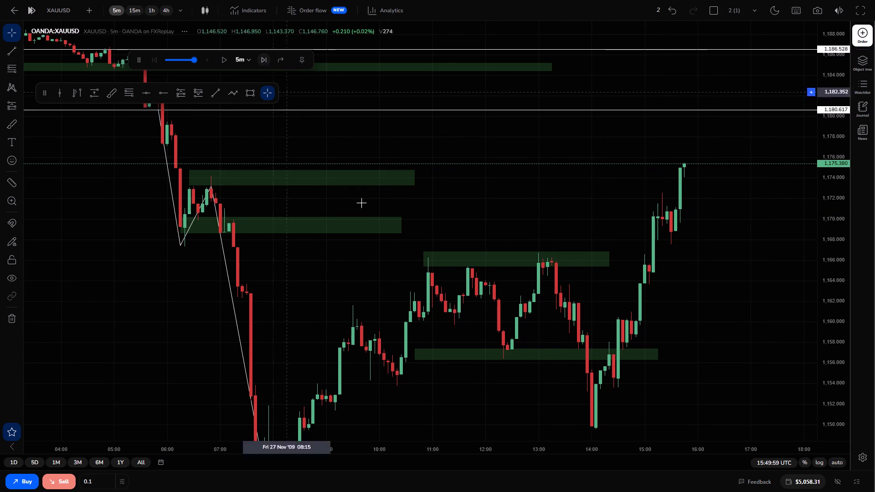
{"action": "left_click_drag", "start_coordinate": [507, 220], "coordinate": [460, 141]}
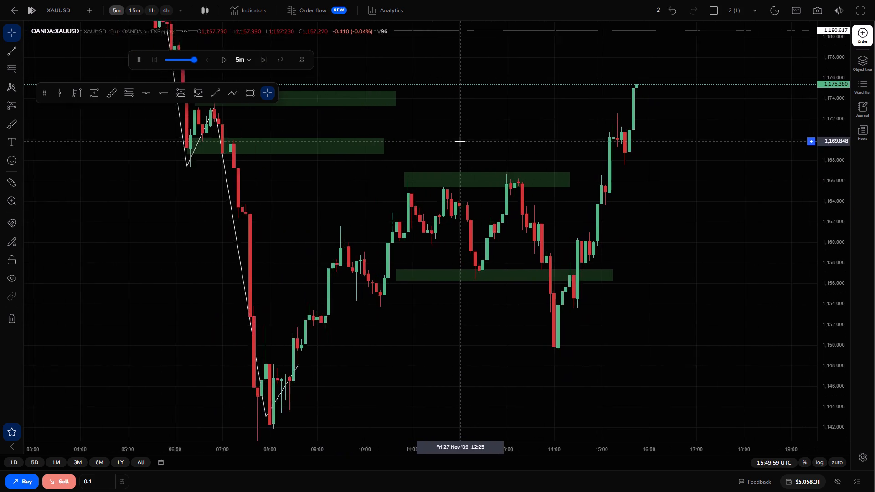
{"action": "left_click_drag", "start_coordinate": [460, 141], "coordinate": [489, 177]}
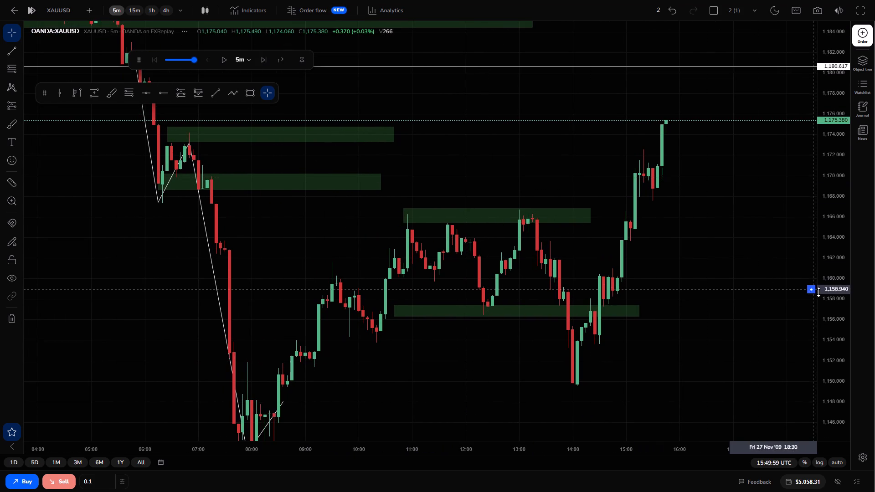
Extend the green zone between 1,165.376 and 1,166.852 forward in time to 17:50 on 27 Nov.
{"action": "left_click_drag", "start_coordinate": [822, 296], "coordinate": [805, 224]}
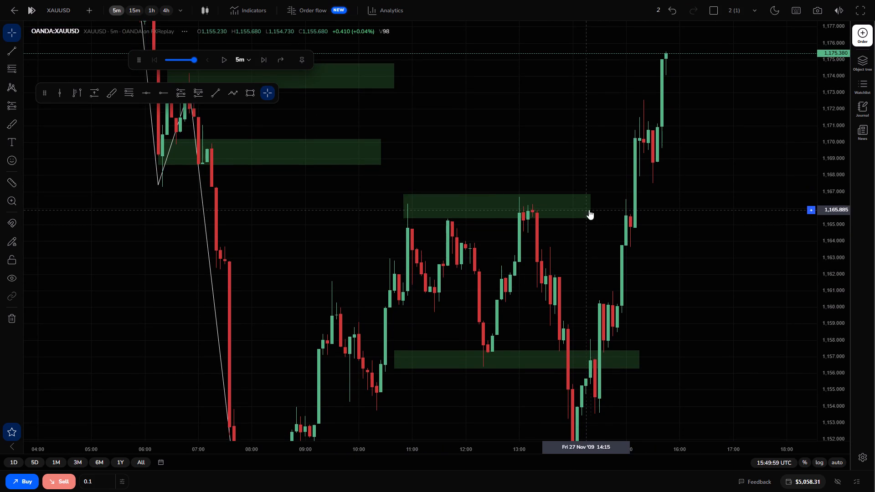
{"action": "left_click_drag", "start_coordinate": [590, 209], "coordinate": [779, 229]}
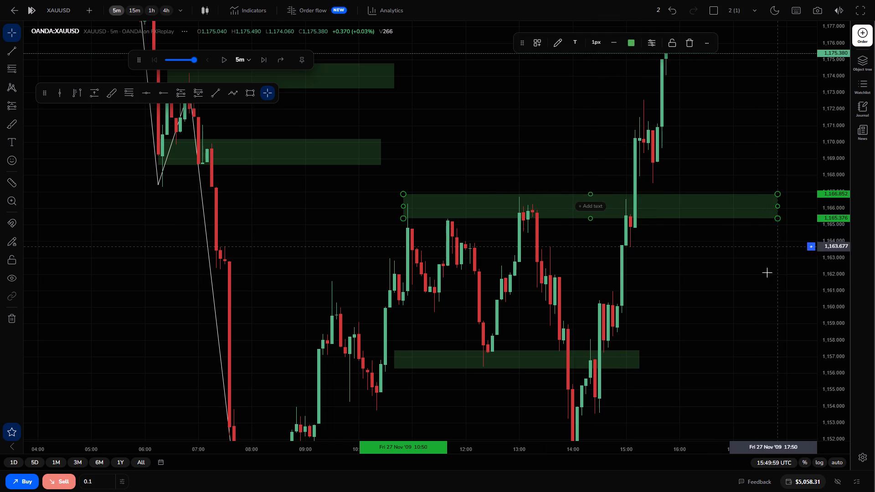
Place a horizontal ray at about 1,166.165, starting from the first swing high inside the extended green zone.
{"action": "left_click_drag", "start_coordinate": [749, 282], "coordinate": [612, 225]}
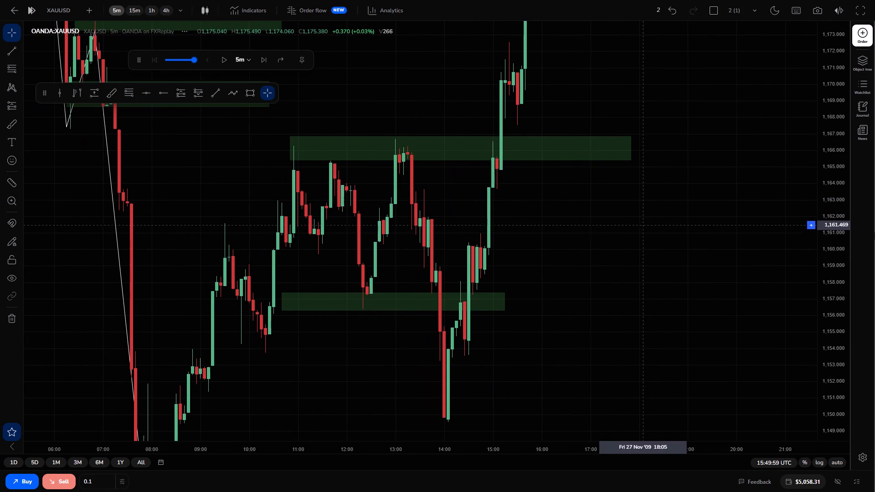
{"action": "left_click_drag", "start_coordinate": [825, 212], "coordinate": [824, 284]}
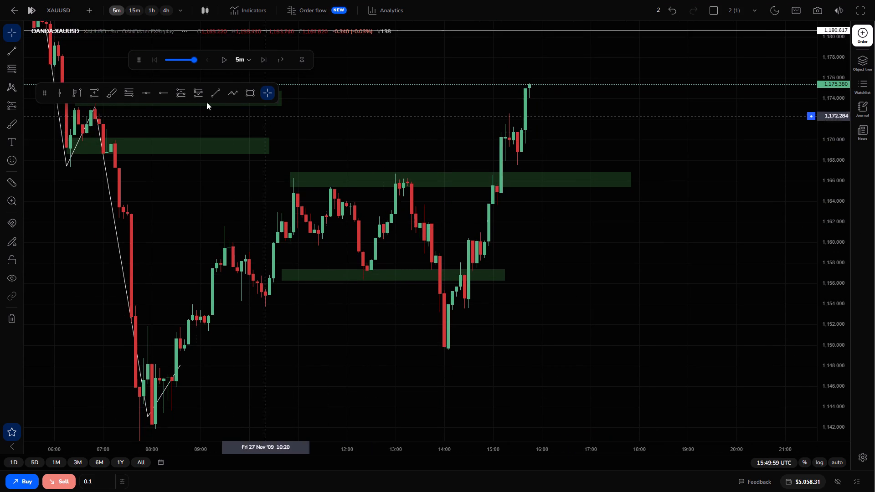
{"action": "left_click", "coordinate": [162, 96]}
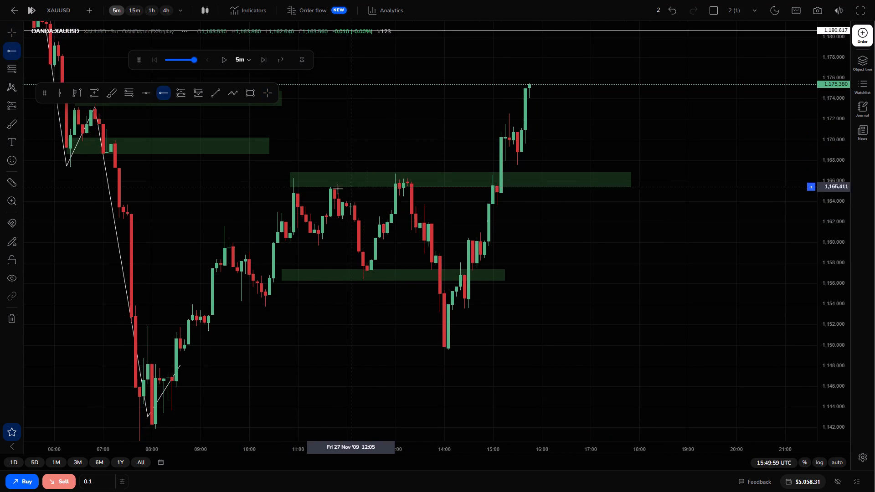
{"action": "left_click", "coordinate": [293, 179]}
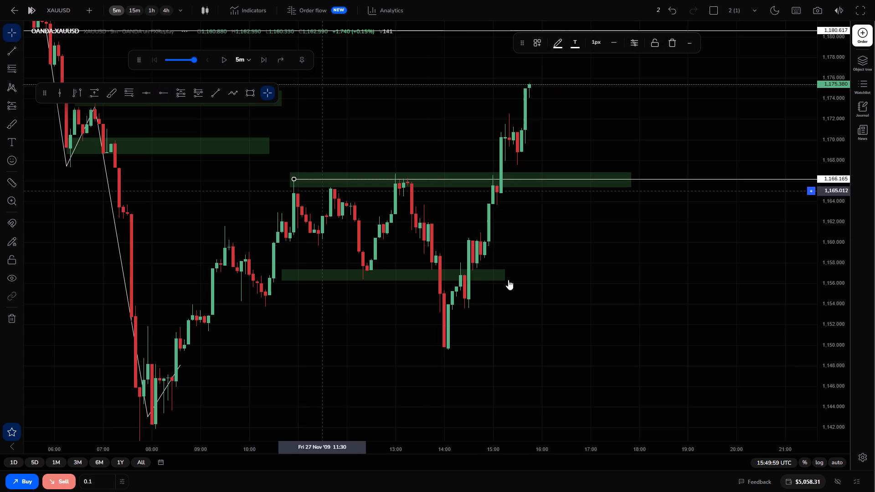
{"action": "left_click", "coordinate": [556, 296]}
Advance the 5-minute replay candle by candle to 16:24:59 UTC, following price around the 1,180.617 level.
{"action": "left_click_drag", "start_coordinate": [560, 255], "coordinate": [598, 332]}
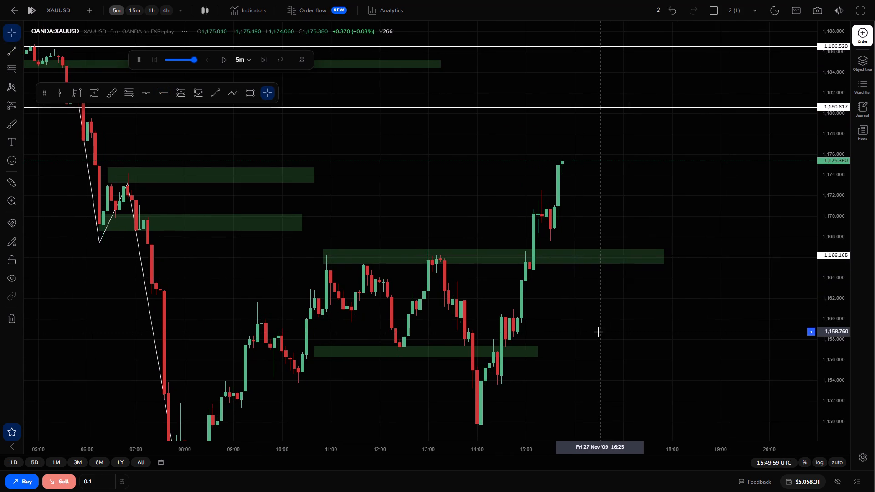
{"action": "left_click_drag", "start_coordinate": [594, 224], "coordinate": [655, 274]}
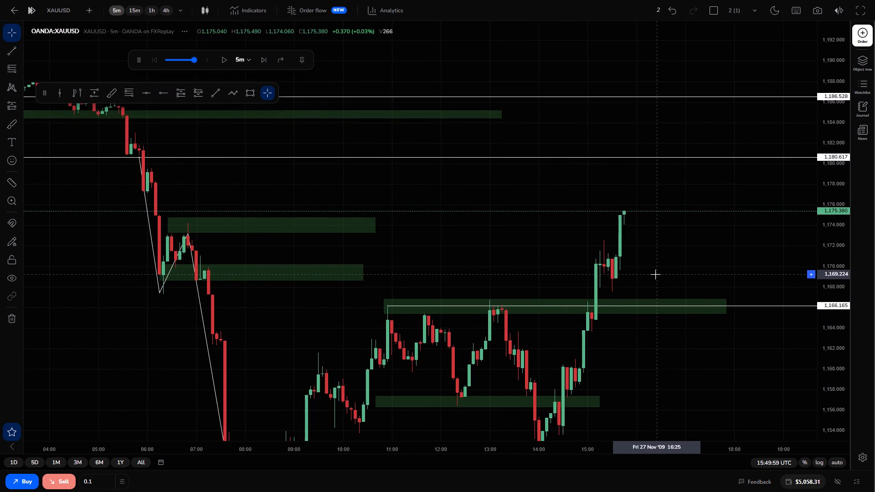
{"action": "left_click_drag", "start_coordinate": [644, 242], "coordinate": [629, 220]}
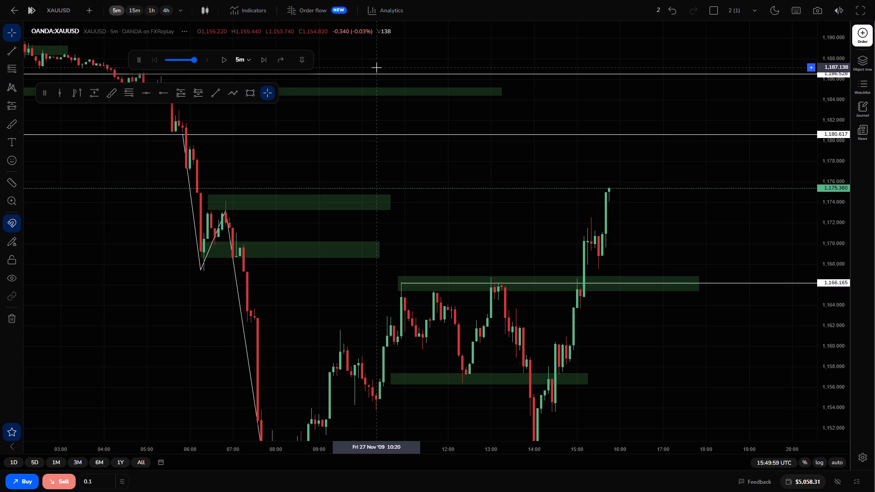
{"action": "key", "text": "ctrl+space"}
{"action": "key", "text": "ctrl+space"}
{"action": "key", "text": "ctrl+space"}
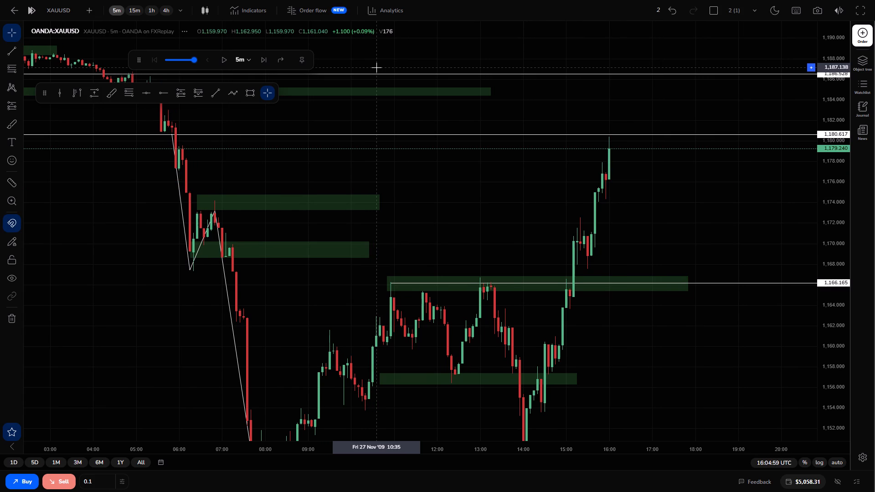
{"action": "key", "text": "ctrl+space"}
{"action": "key", "text": "ctrl+space"}
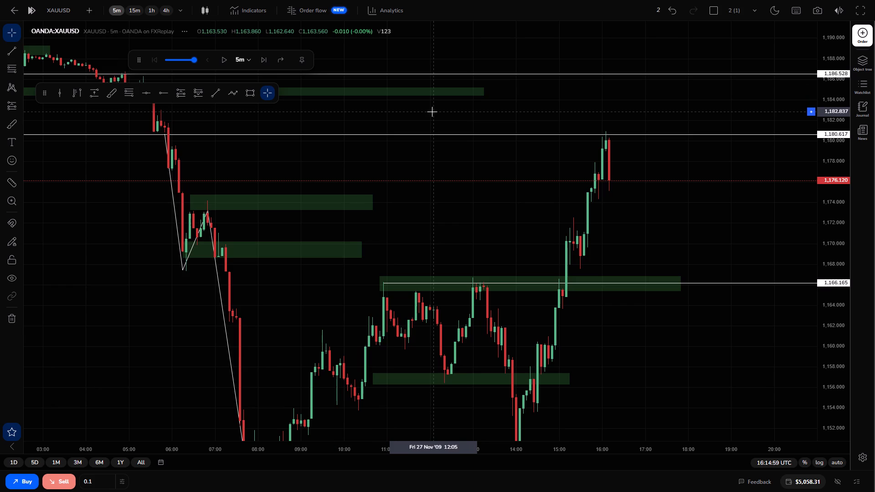
{"action": "left_click_drag", "start_coordinate": [432, 112], "coordinate": [481, 128]}
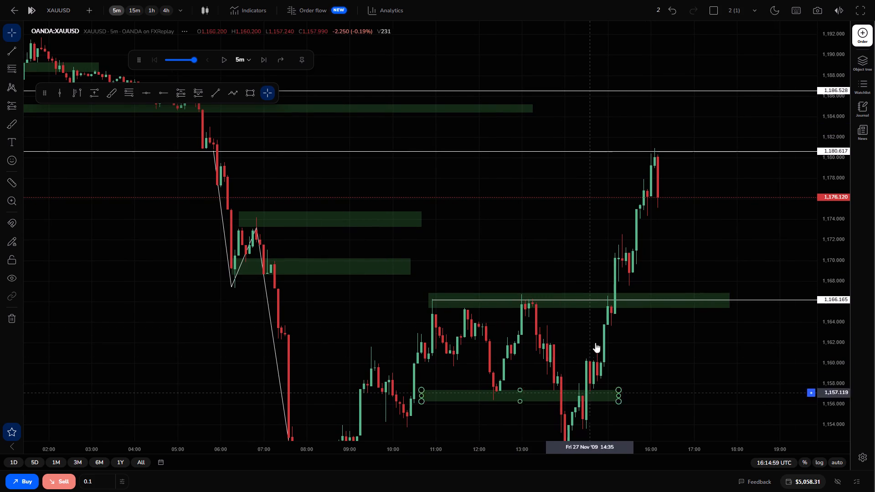
{"action": "left_click_drag", "start_coordinate": [526, 231], "coordinate": [549, 163]}
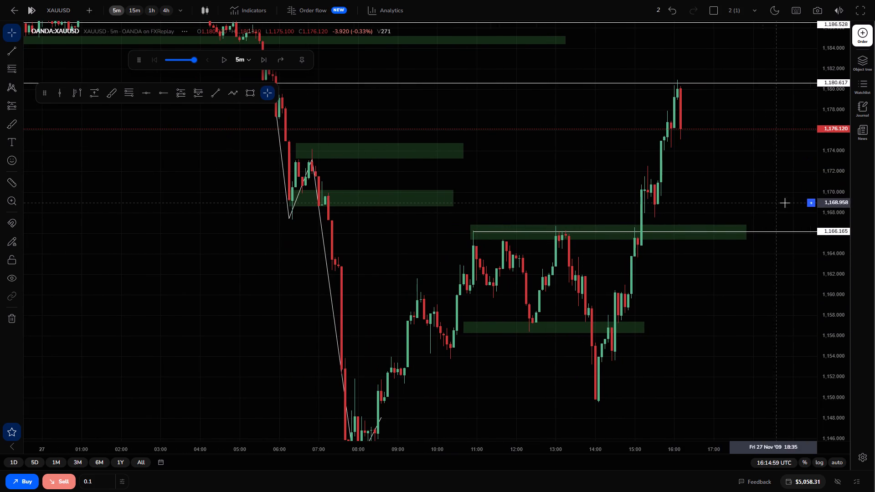
{"action": "left_click_drag", "start_coordinate": [828, 188], "coordinate": [814, 243]}
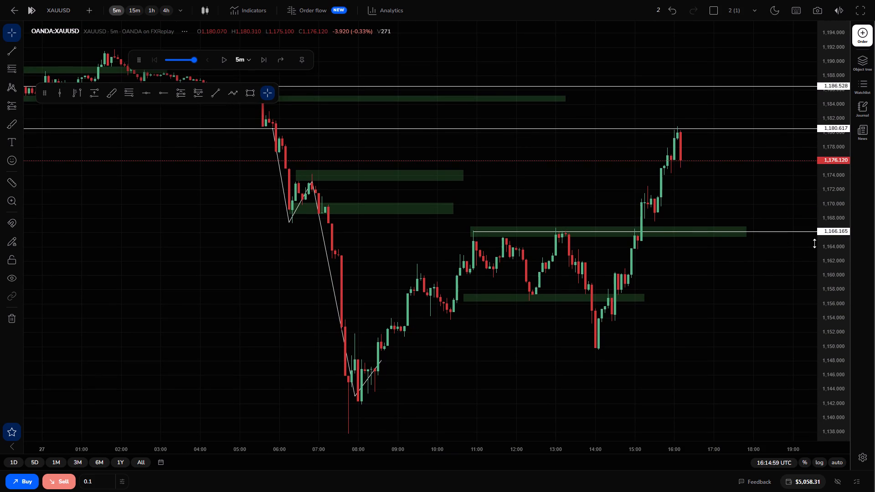
{"action": "left_click_drag", "start_coordinate": [814, 243], "coordinate": [814, 243]}
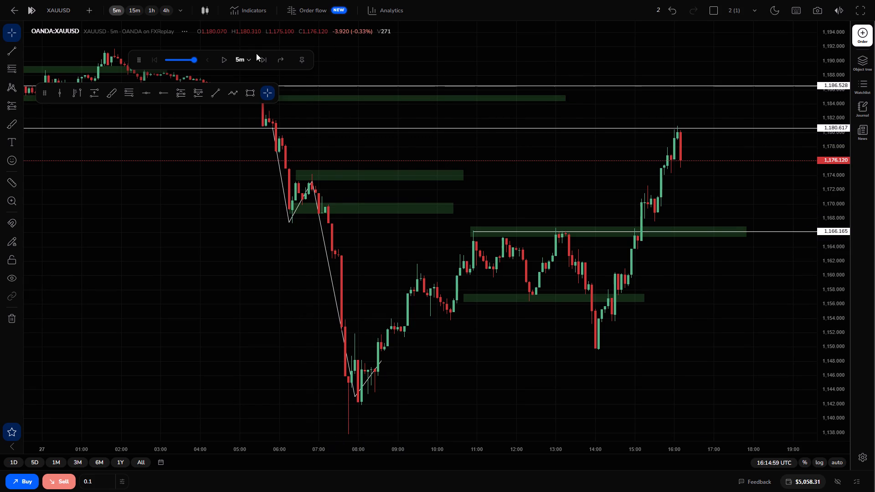
{"action": "left_click", "coordinate": [260, 60]}
{"action": "left_click", "coordinate": [260, 60]}
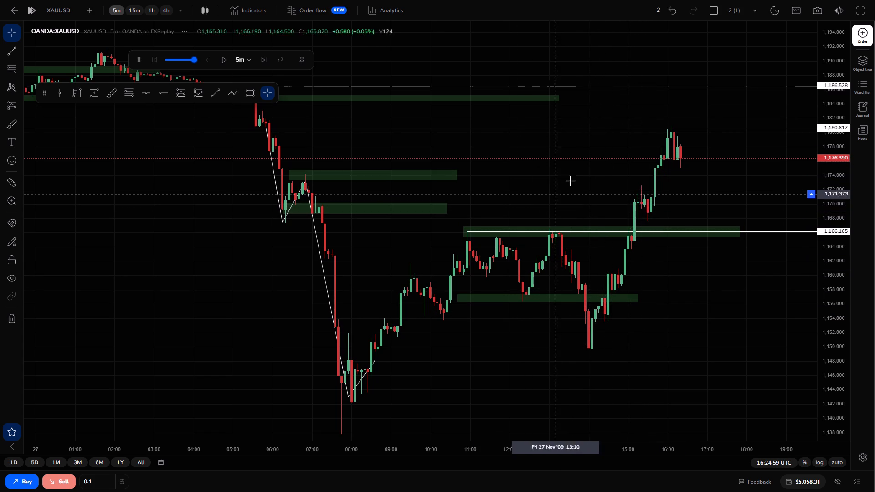
Examine the rally and marked levels on the 15-minute and 1-hour timeframes, and return to the 5-minute chart.
{"action": "left_click_drag", "start_coordinate": [576, 195], "coordinate": [479, 181]}
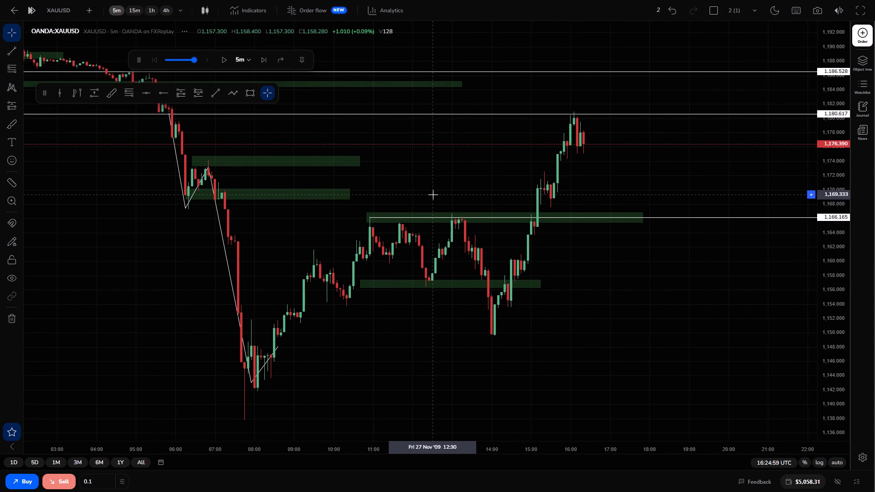
{"action": "left_click_drag", "start_coordinate": [433, 195], "coordinate": [429, 229]}
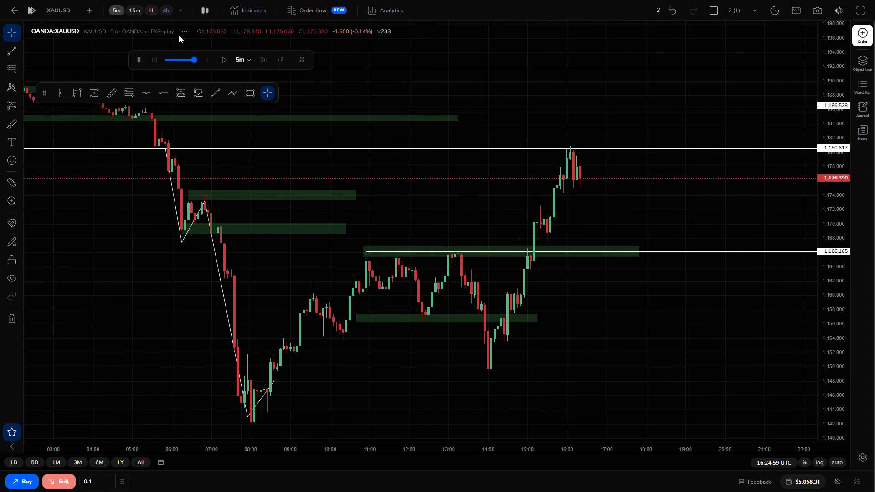
{"action": "left_click", "coordinate": [136, 9]}
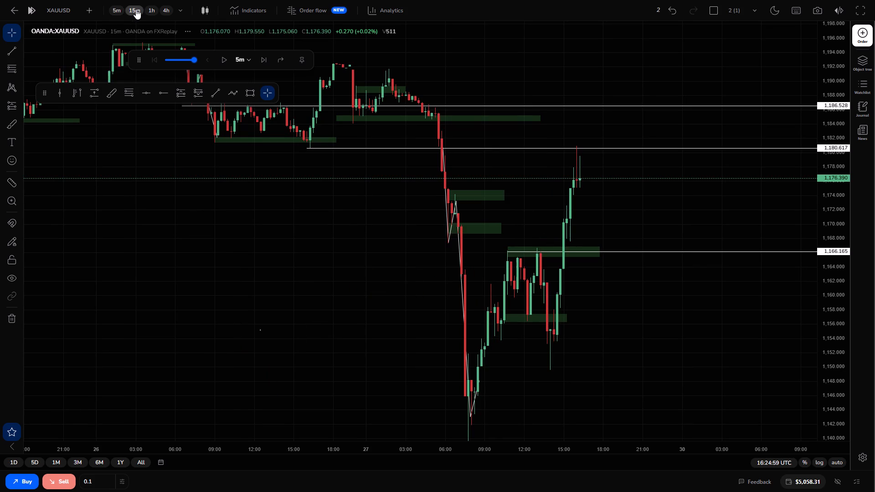
{"action": "left_click", "coordinate": [112, 8]}
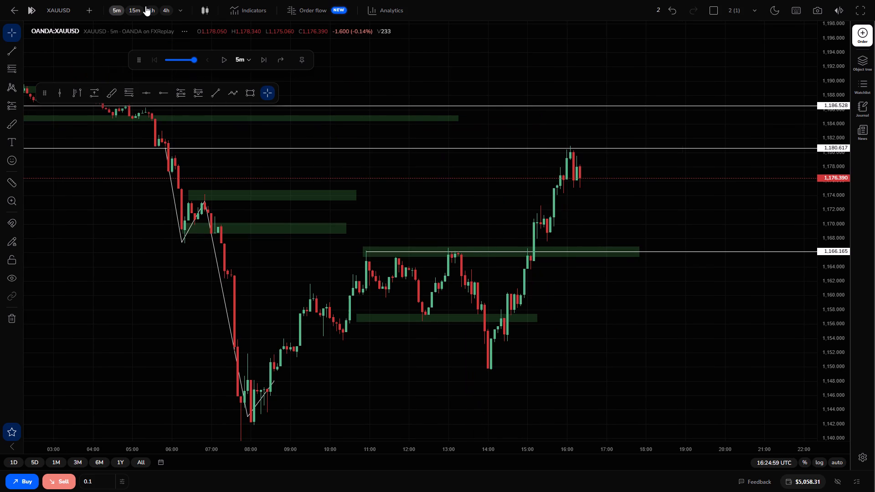
{"action": "left_click", "coordinate": [152, 10]}
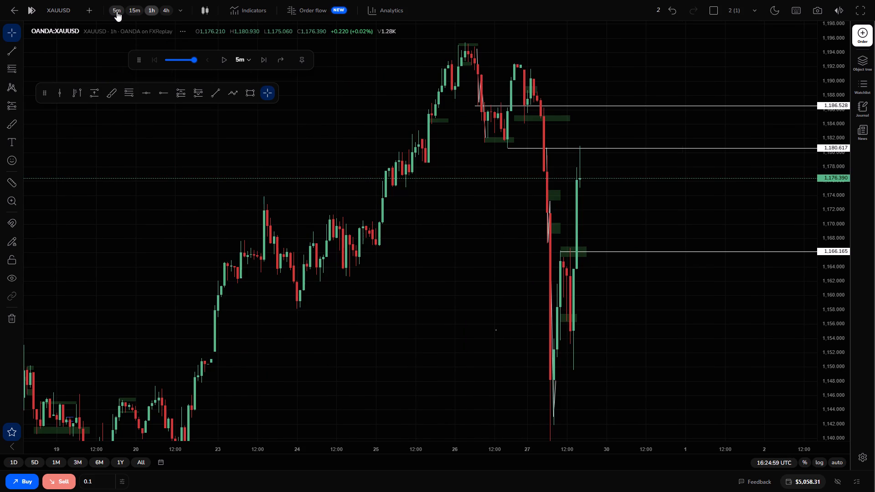
{"action": "left_click", "coordinate": [117, 11]}
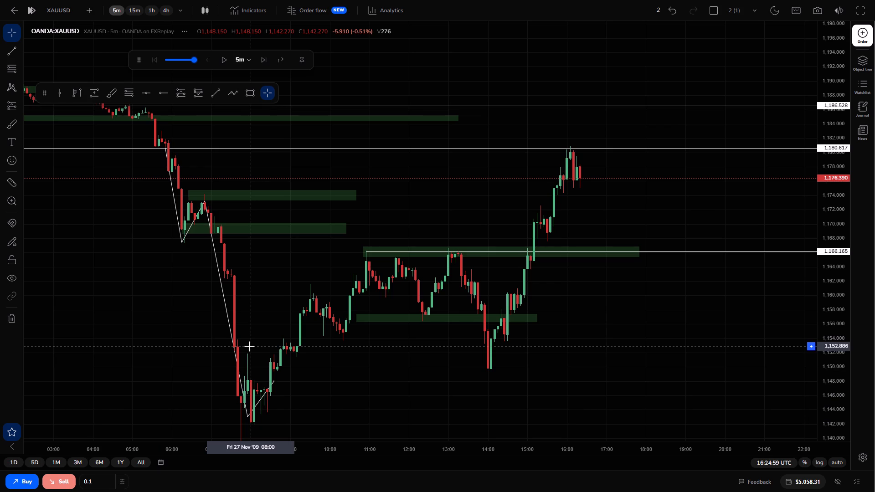
Advance the 5-minute replay through the rest of the 27 Nov session to 22:04:59 UTC.
{"action": "key", "text": "ctrl+space"}
{"action": "key", "text": "ctrl+space"}
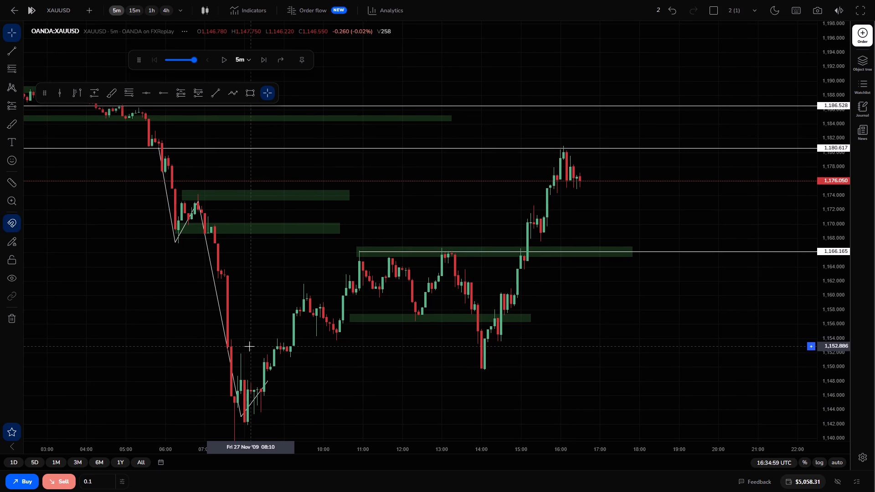
{"action": "key", "text": "ctrl+space"}
{"action": "key", "text": "ctrl+space"}
{"action": "key", "text": "ctrl+space"}
{"action": "key", "text": "ctrl+space"}
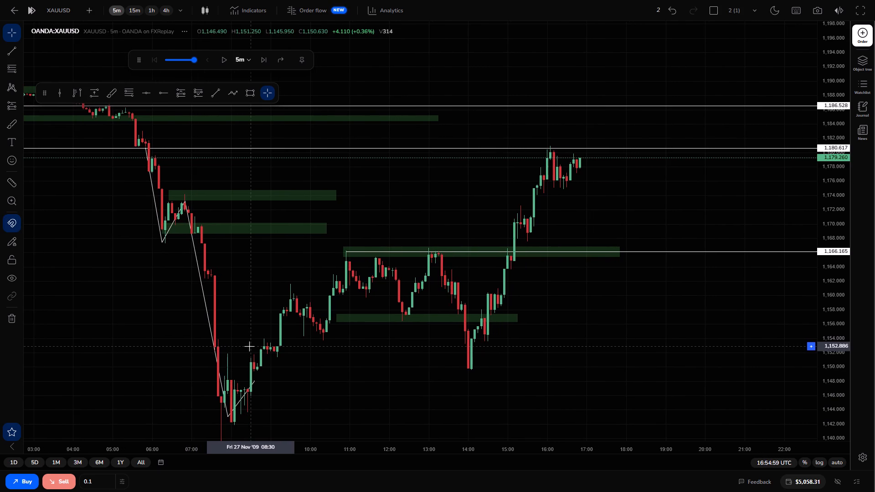
{"action": "key", "text": "ctrl+space"}
{"action": "key", "text": "ctrl+space"}
{"action": "key", "text": "ctrl+space"}
{"action": "key", "text": "ctrl+space"}
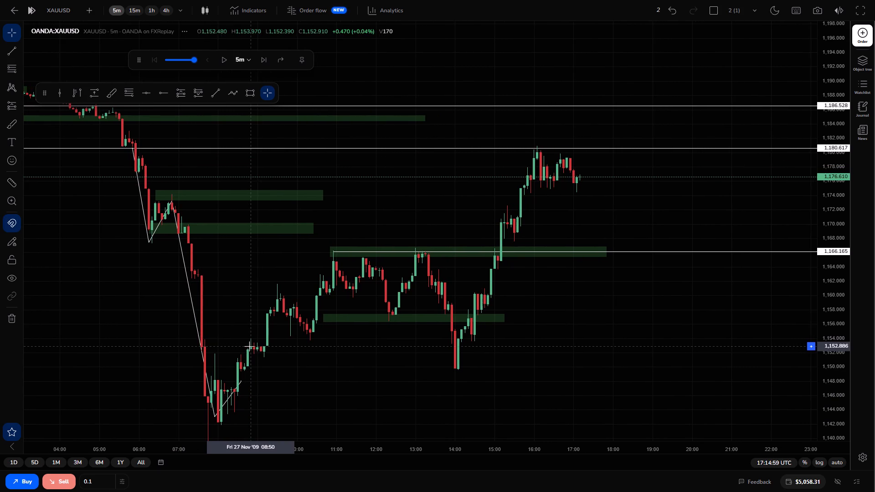
{"action": "key", "text": "ctrl+space"}
{"action": "key", "text": "ctrl+space"}
{"action": "key", "text": "ctrl+space"}
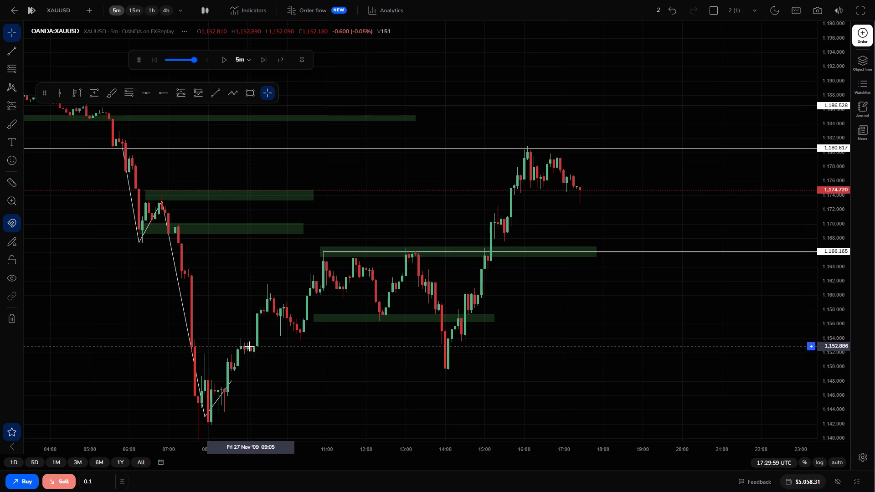
{"action": "key", "text": "ctrl+space"}
{"action": "key", "text": "ctrl+space"}
{"action": "key", "text": "ctrl+space"}
{"action": "key", "text": "ctrl+space"}
{"action": "key", "text": "ctrl+space"}
{"action": "key", "text": "ctrl+space"}
{"action": "key", "text": "ctrl+space"}
{"action": "key", "text": "ctrl+space"}
{"action": "key", "text": "ctrl+space"}
{"action": "key", "text": "ctrl+space"}
{"action": "key", "text": "ctrl+space"}
{"action": "key", "text": "ctrl+space"}
{"action": "key", "text": "ctrl+space"}
{"action": "key", "text": "ctrl+space"}
{"action": "key", "text": "ctrl+space"}
{"action": "key", "text": "ctrl+space"}
{"action": "key", "text": "ctrl+space"}
{"action": "key", "text": "ctrl+space"}
{"action": "key", "text": "ctrl+space"}
{"action": "key", "text": "ctrl+space"}
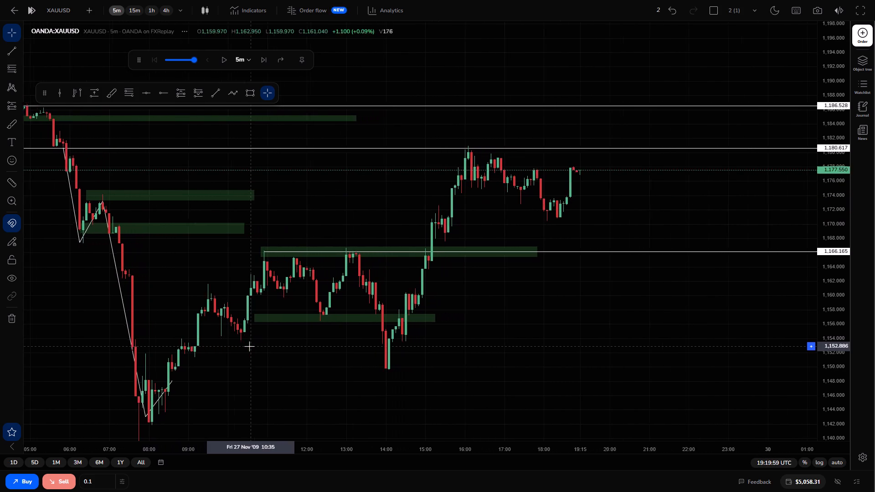
{"action": "key", "text": "ctrl+space"}
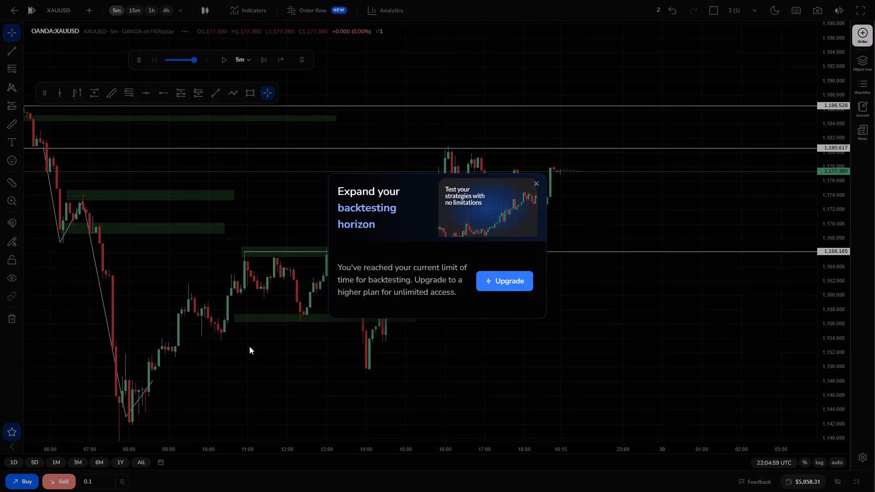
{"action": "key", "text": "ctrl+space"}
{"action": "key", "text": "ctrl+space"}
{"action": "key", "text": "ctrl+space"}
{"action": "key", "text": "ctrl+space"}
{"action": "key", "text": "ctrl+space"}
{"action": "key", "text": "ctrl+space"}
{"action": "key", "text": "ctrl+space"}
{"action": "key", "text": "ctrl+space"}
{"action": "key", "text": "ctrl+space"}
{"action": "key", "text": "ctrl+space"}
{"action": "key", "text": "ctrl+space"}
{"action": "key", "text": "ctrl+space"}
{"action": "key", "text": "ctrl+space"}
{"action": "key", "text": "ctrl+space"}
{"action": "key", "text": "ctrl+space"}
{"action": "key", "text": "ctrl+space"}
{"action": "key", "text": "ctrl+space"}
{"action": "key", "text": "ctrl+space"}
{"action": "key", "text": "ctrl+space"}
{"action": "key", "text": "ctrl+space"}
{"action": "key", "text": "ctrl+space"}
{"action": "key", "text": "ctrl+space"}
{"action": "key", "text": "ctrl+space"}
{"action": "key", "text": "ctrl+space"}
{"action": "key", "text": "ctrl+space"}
Dismiss the backtesting upgrade offer and minimise the full-screen replay browser to reach the desktop.
{"action": "left_click", "coordinate": [540, 183]}
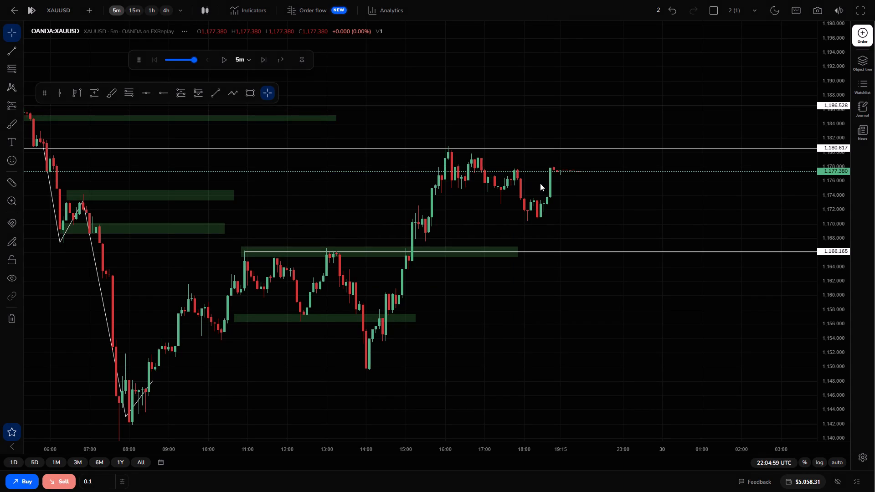
{"action": "key", "text": "F11"}
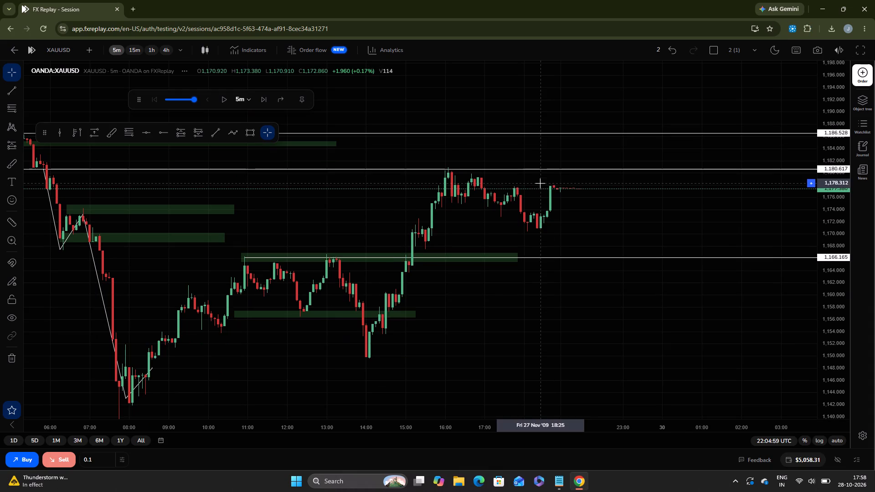
{"action": "left_click", "coordinate": [822, 4]}
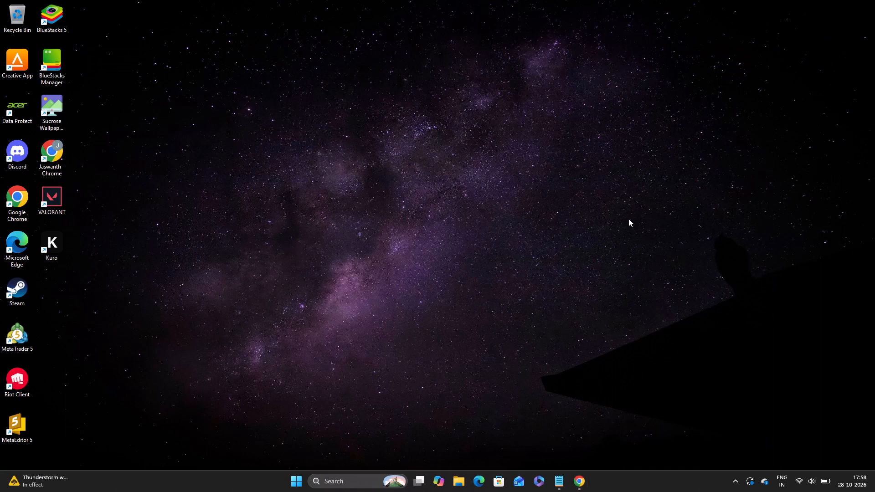
Switch to Notepad to look over the STRATEGY.md notes, and minimise it again.
{"action": "left_click", "coordinate": [552, 491]}
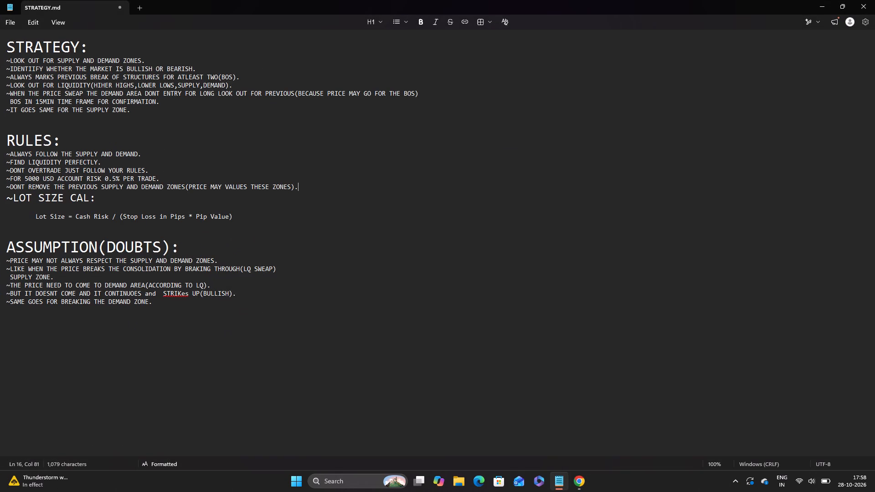
{"action": "left_click", "coordinate": [823, 8]}
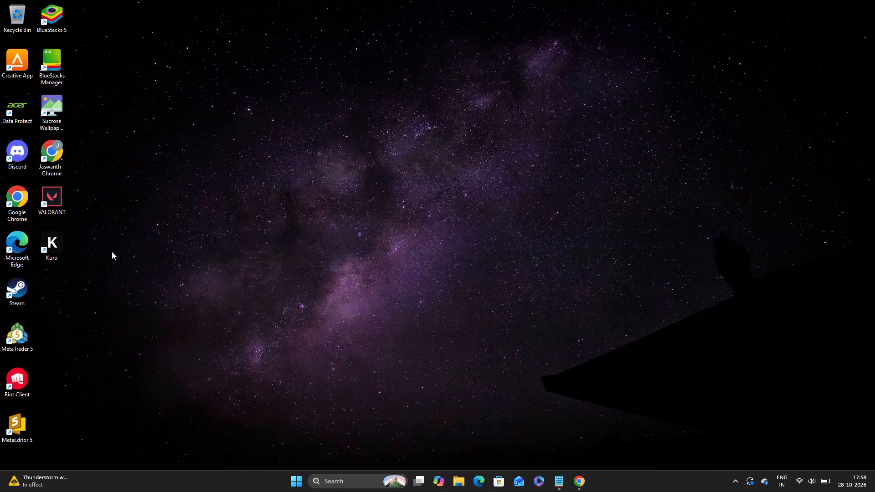
Launch the Kuro application from the desktop.
{"action": "double_click", "coordinate": [54, 244]}
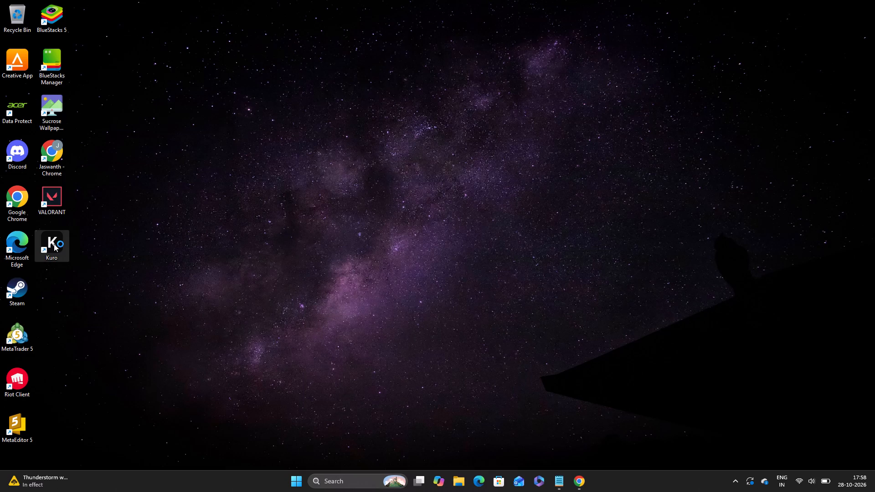
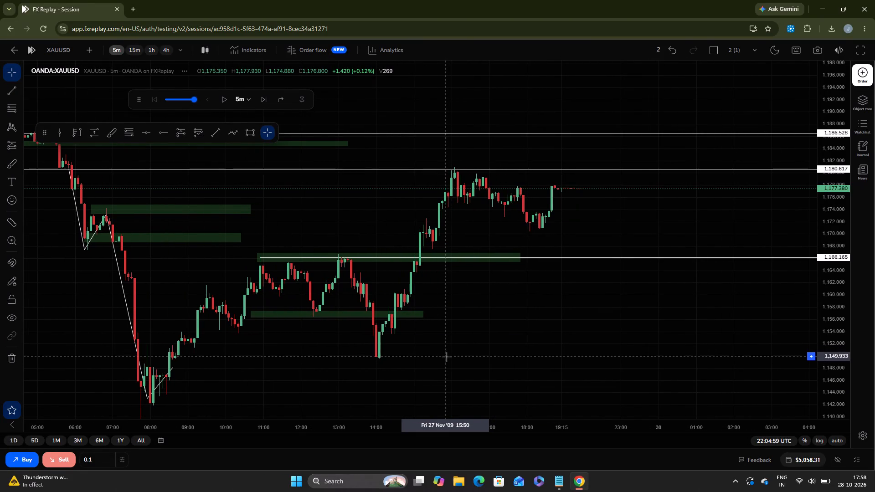
Show the replay chart in full screen and examine the XAUUSD 5-minute price action of 27 Nov around the marked zones and levels.
{"action": "key", "text": "F11"}
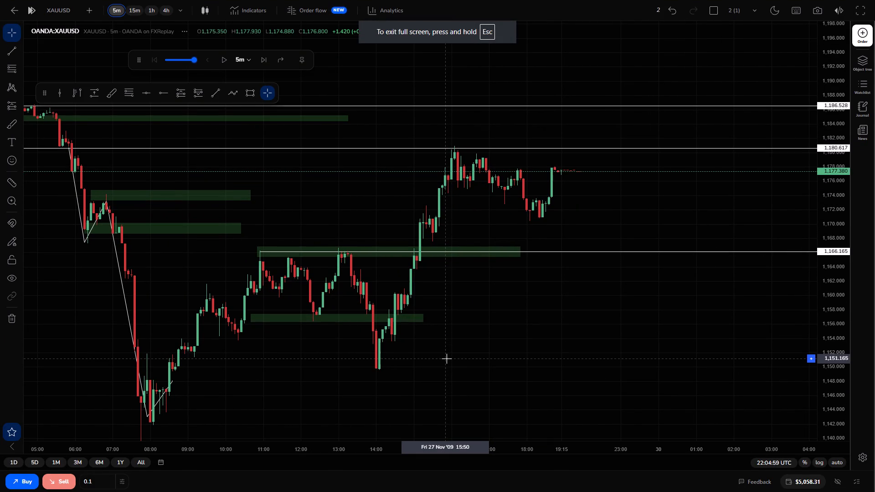
{"action": "left_click_drag", "start_coordinate": [475, 297], "coordinate": [571, 304]}
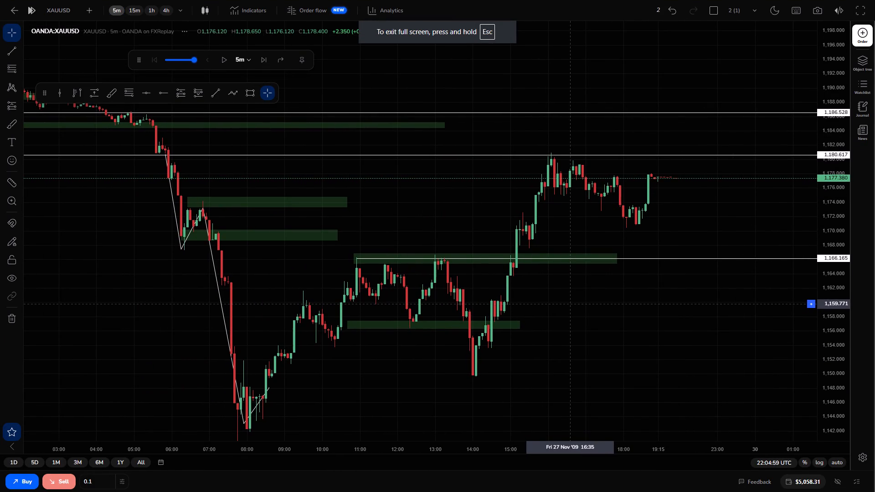
{"action": "left_click_drag", "start_coordinate": [571, 304], "coordinate": [571, 303]}
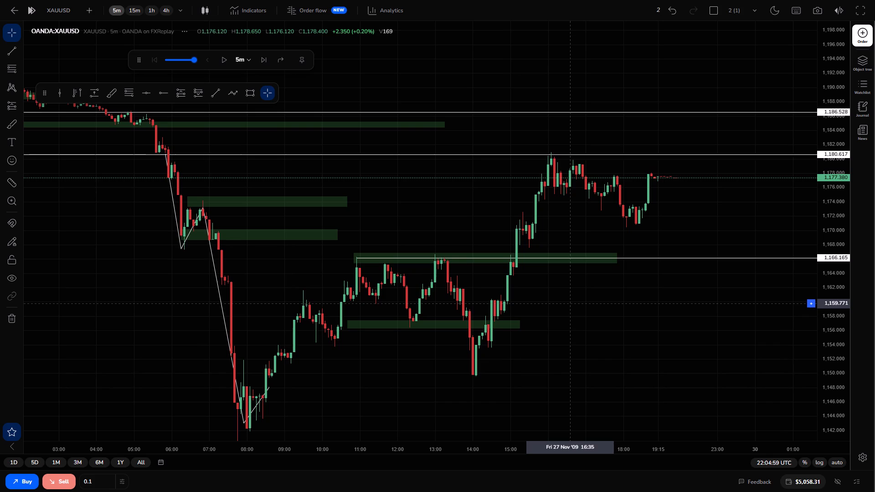
{"action": "left_click_drag", "start_coordinate": [571, 303], "coordinate": [571, 303]}
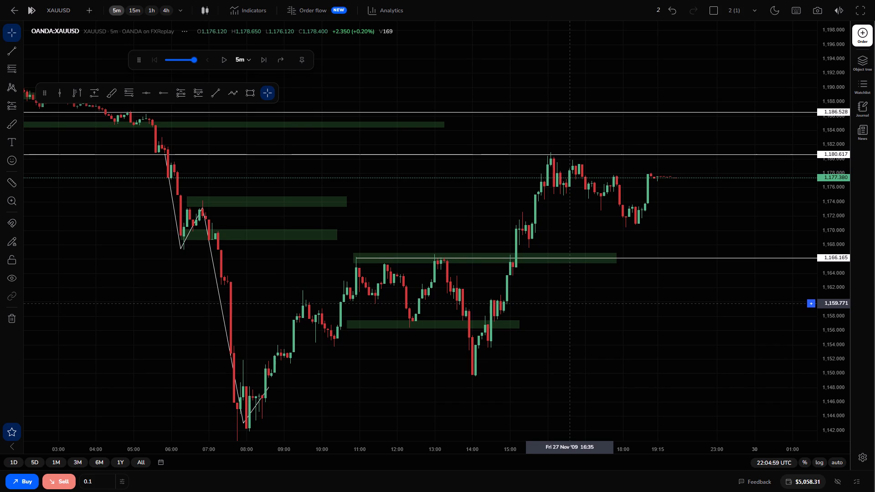
{"action": "left_click_drag", "start_coordinate": [571, 303], "coordinate": [539, 334]}
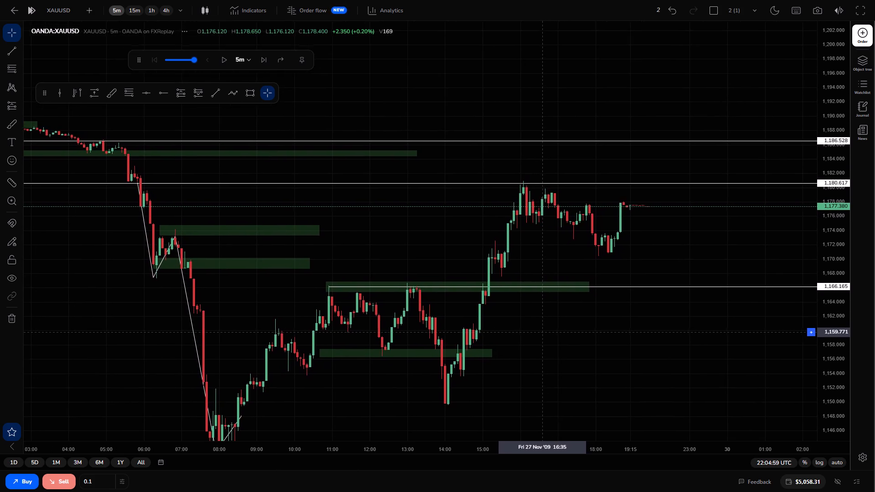
{"action": "left_click_drag", "start_coordinate": [539, 334], "coordinate": [540, 340]}
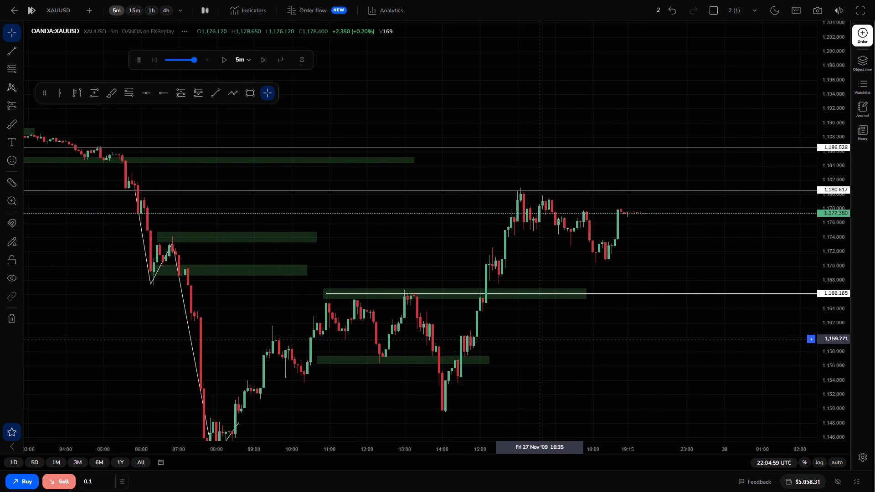
{"action": "left_click_drag", "start_coordinate": [540, 340], "coordinate": [581, 289]}
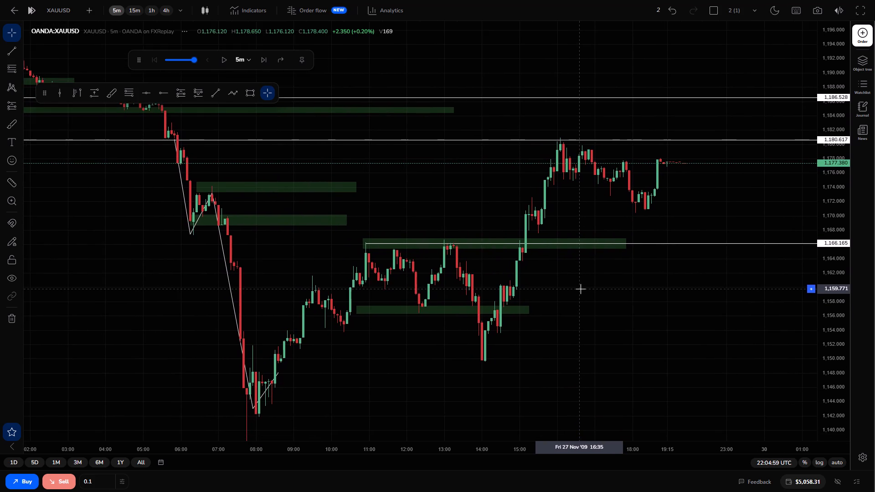
{"action": "left_click_drag", "start_coordinate": [561, 357], "coordinate": [590, 327]}
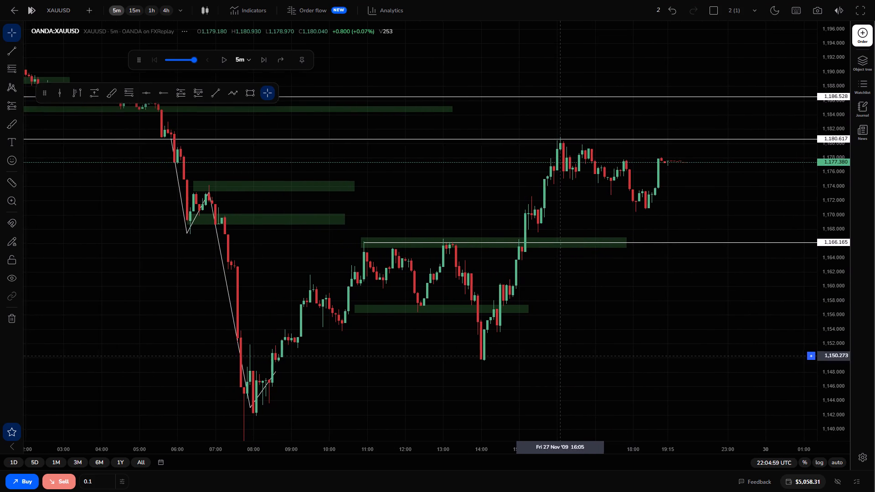
{"action": "left_click_drag", "start_coordinate": [590, 327], "coordinate": [618, 303]}
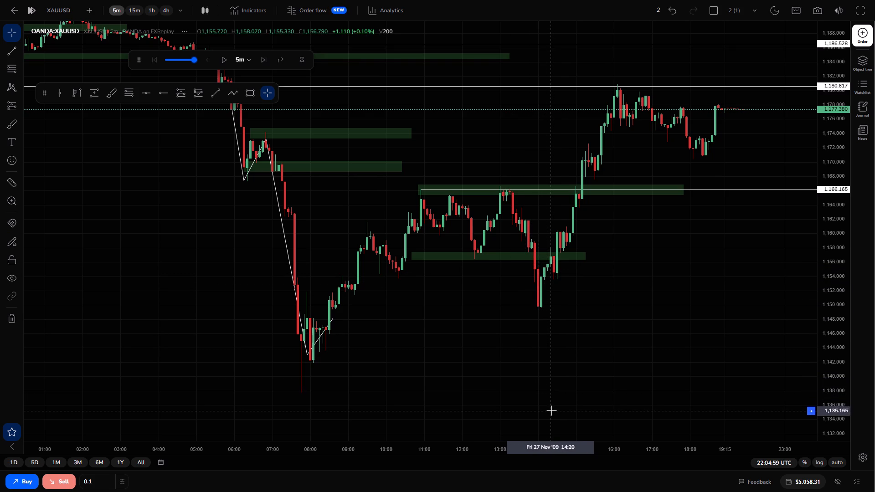
{"action": "left_click_drag", "start_coordinate": [618, 256], "coordinate": [614, 261]}
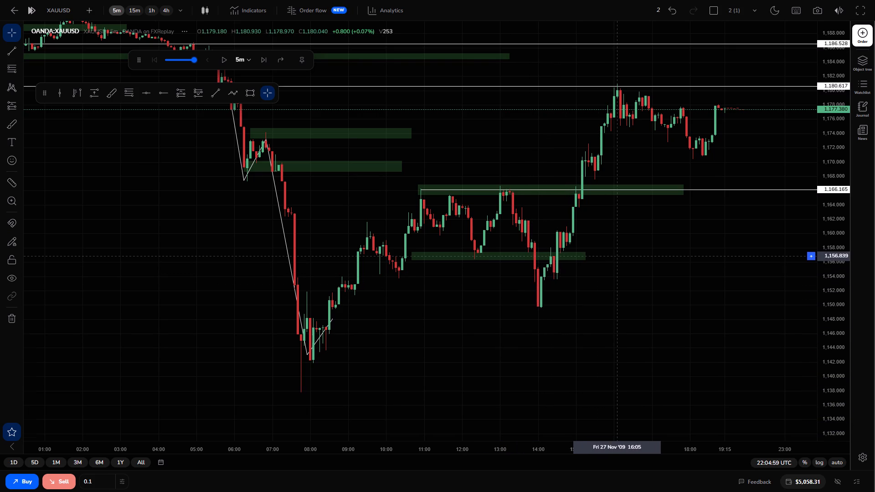
{"action": "left_click_drag", "start_coordinate": [614, 261], "coordinate": [550, 304]}
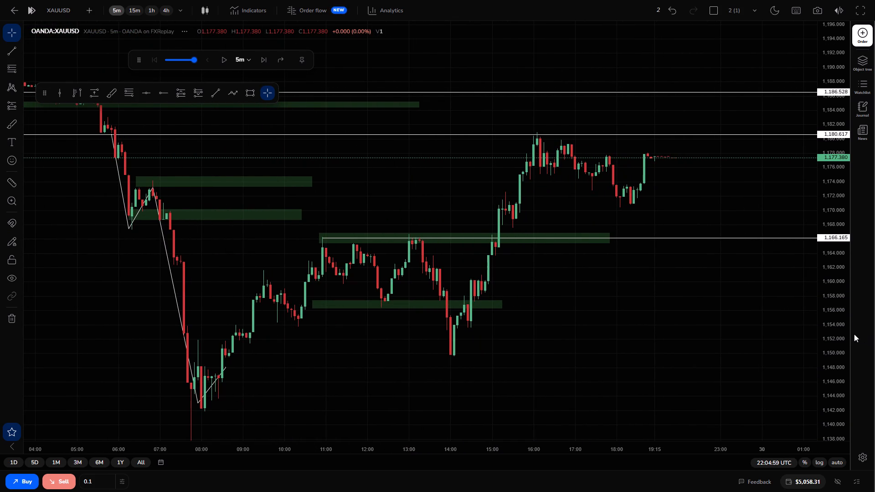
{"action": "left_click_drag", "start_coordinate": [832, 330], "coordinate": [830, 219]}
{"action": "left_click_drag", "start_coordinate": [639, 167], "coordinate": [660, 216]}
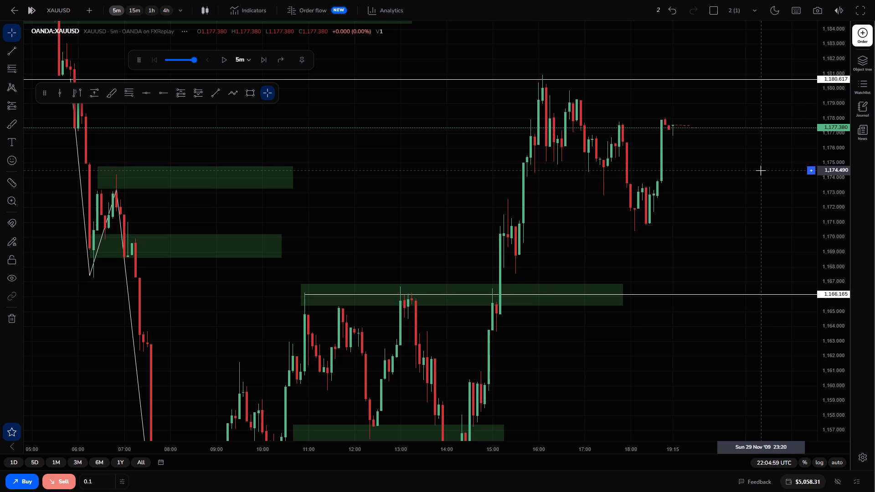
{"action": "left_click_drag", "start_coordinate": [761, 170], "coordinate": [769, 256]}
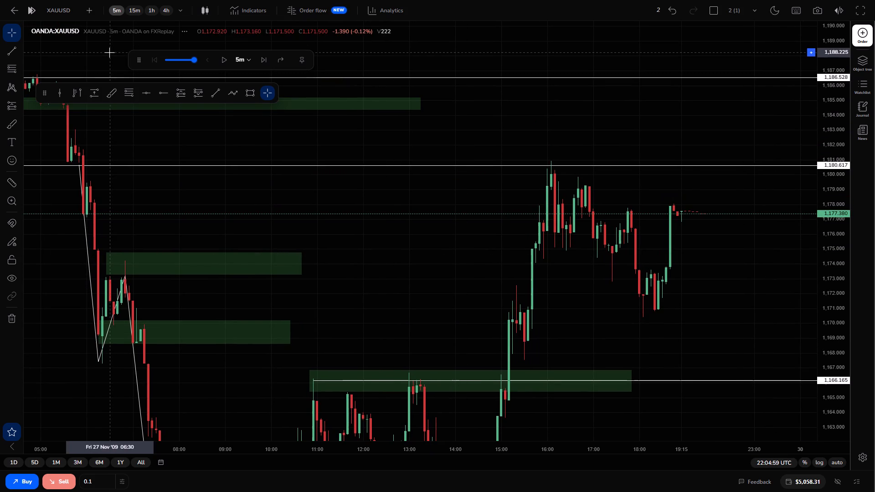
Leave the replay session for the Testing dashboard and dismiss the announcement banner about FX Replay's own charts.
{"action": "left_click", "coordinate": [7, 10]}
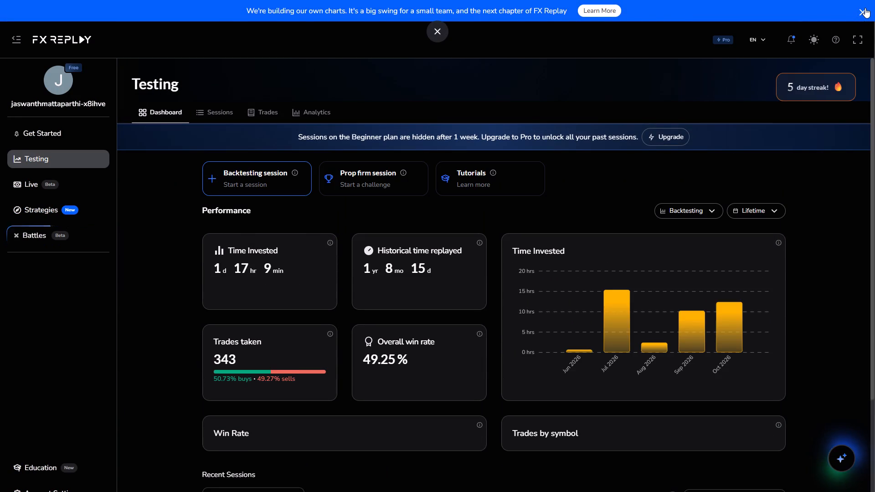
{"action": "left_click", "coordinate": [865, 8]}
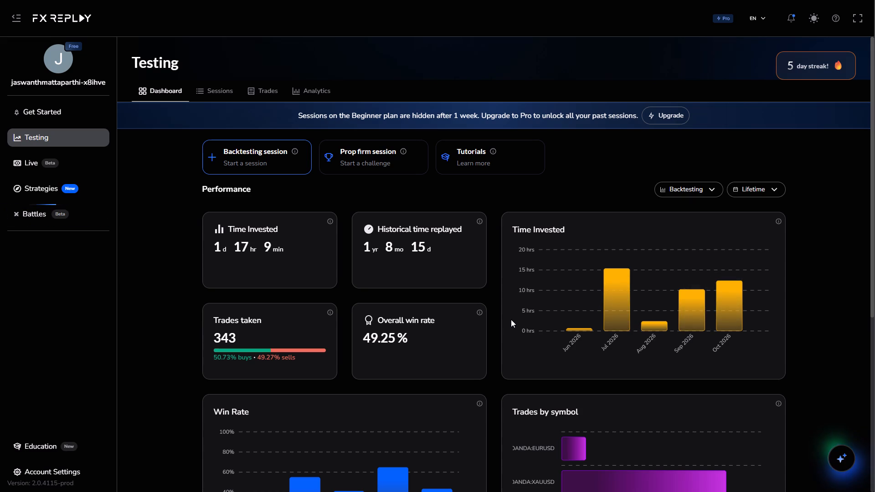
Delete session 1 from the recent sessions on the dashboard.
{"action": "scroll", "coordinate": [511, 319], "scroll_direction": "down", "scroll_amount": 5}
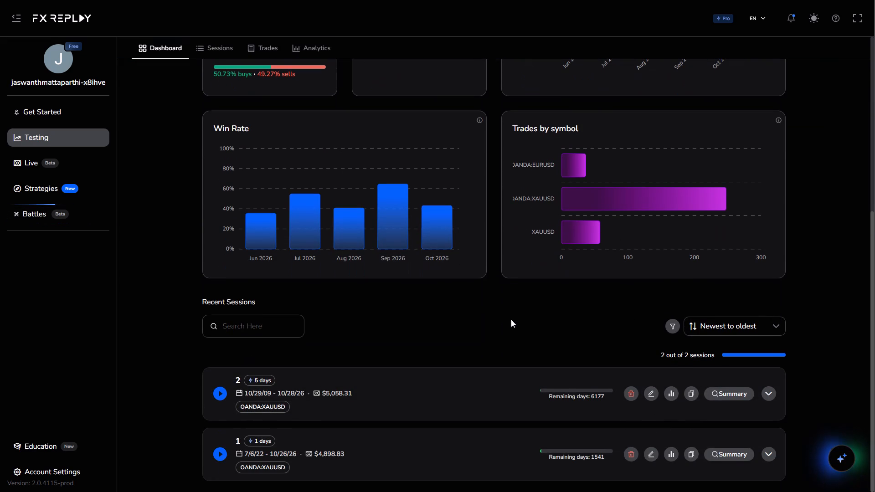
{"action": "scroll", "coordinate": [511, 319], "scroll_direction": "down", "scroll_amount": 1}
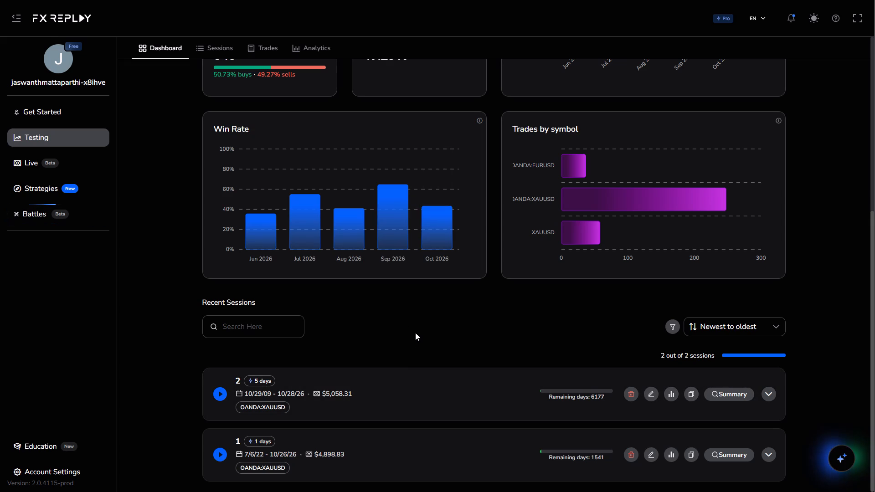
{"action": "scroll", "coordinate": [415, 333], "scroll_direction": "up", "scroll_amount": 5}
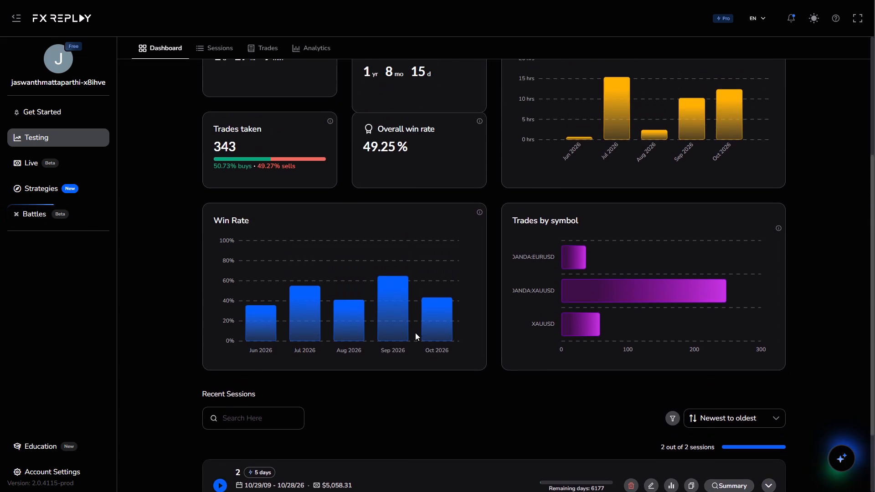
{"action": "scroll", "coordinate": [369, 220], "scroll_direction": "down", "scroll_amount": 3}
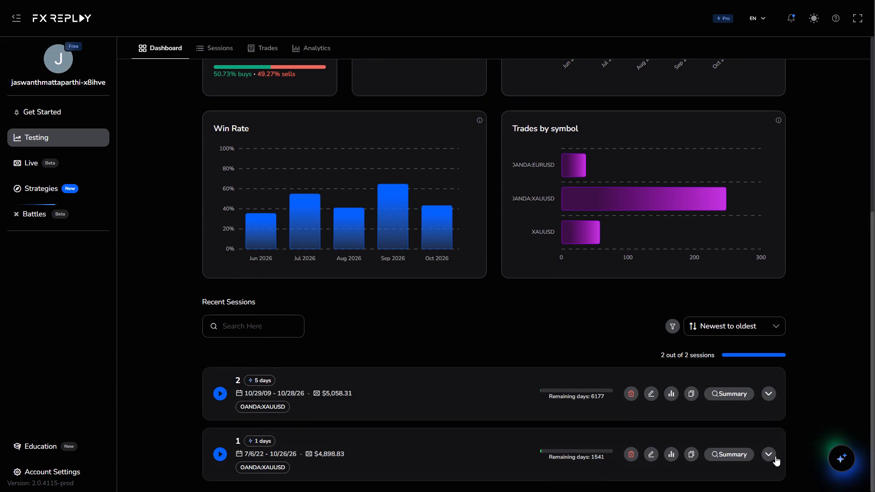
{"action": "left_click", "coordinate": [634, 455]}
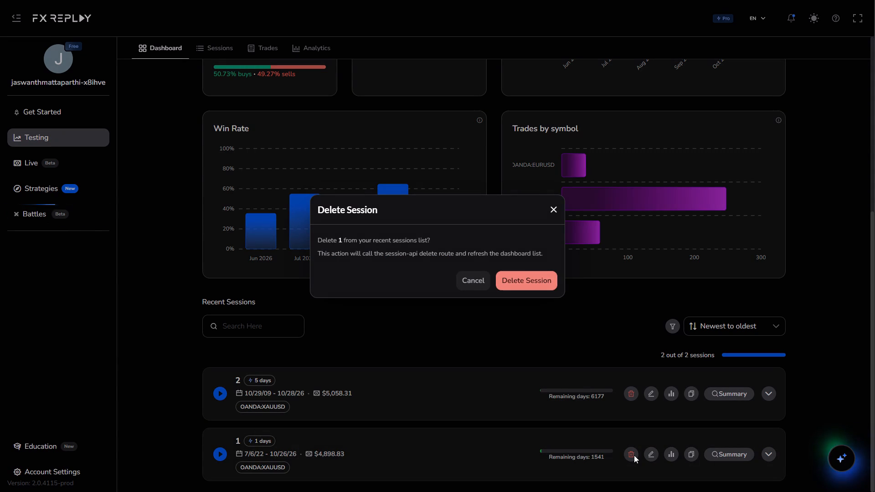
{"action": "left_click", "coordinate": [534, 278]}
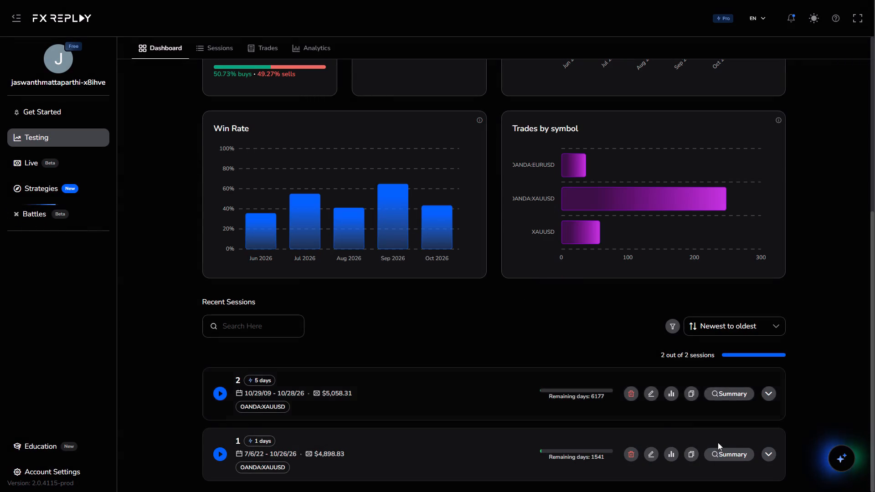
Open the summary of session 2 and review its equity curve, monthly and daily performance, statistics and recent trades.
{"action": "left_click", "coordinate": [725, 453]}
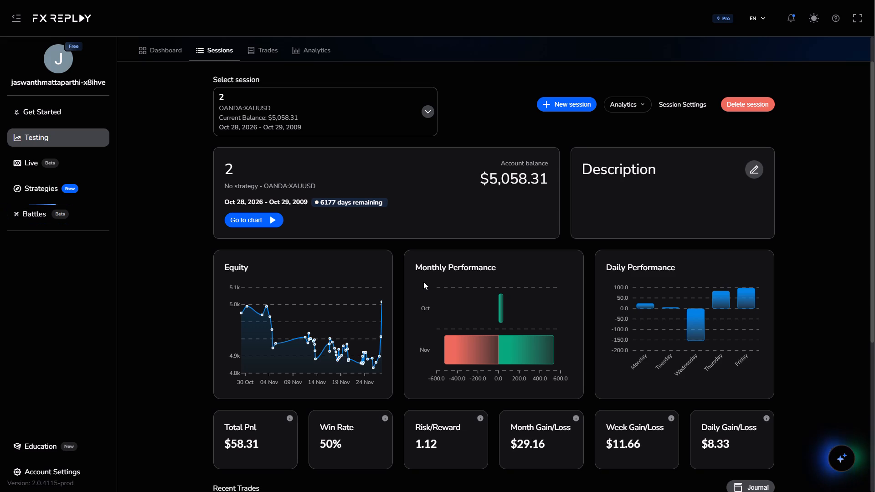
{"action": "scroll", "coordinate": [410, 347], "scroll_direction": "down", "scroll_amount": 1}
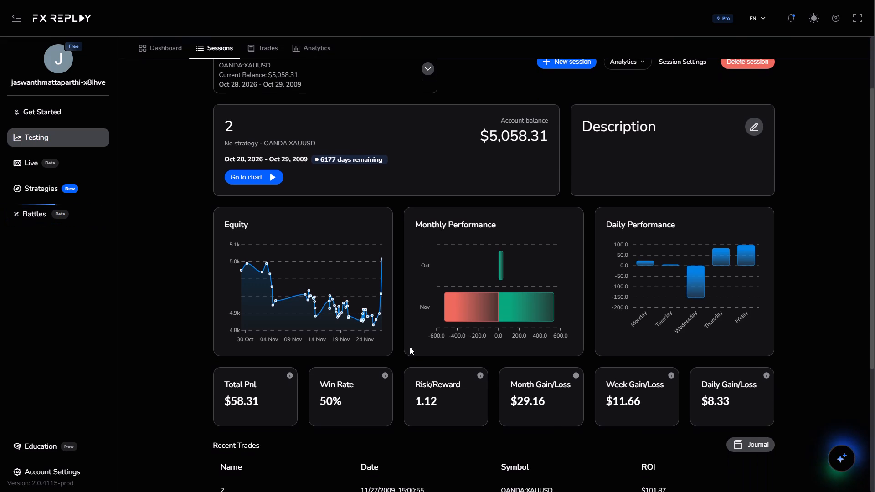
{"action": "scroll", "coordinate": [410, 347], "scroll_direction": "down", "scroll_amount": 1}
{"action": "scroll", "coordinate": [353, 326], "scroll_direction": "down", "scroll_amount": 1}
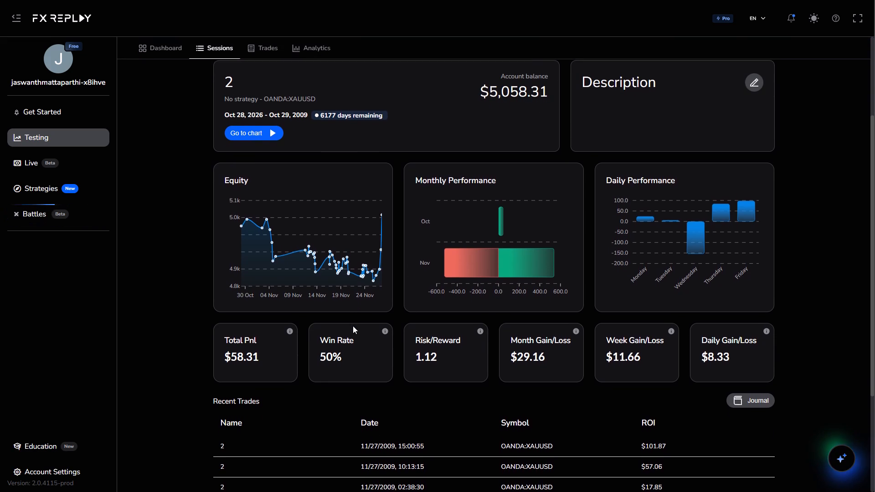
{"action": "scroll", "coordinate": [353, 326], "scroll_direction": "down", "scroll_amount": 1}
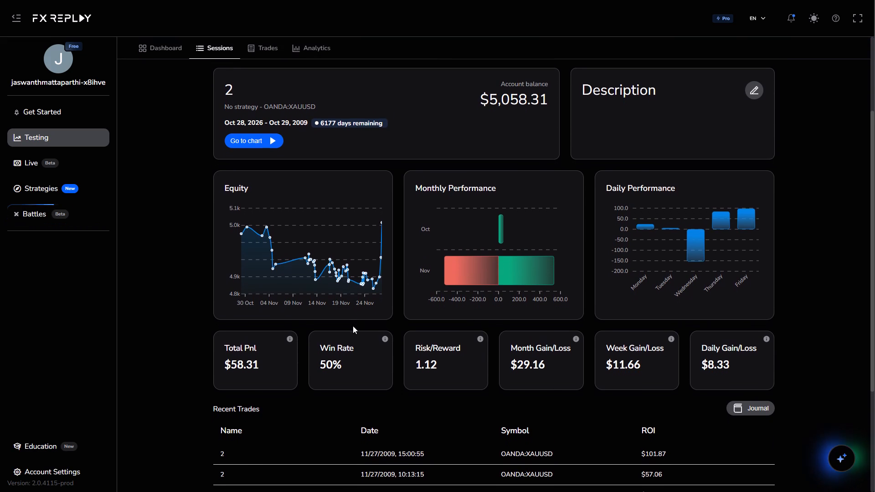
{"action": "scroll", "coordinate": [353, 326], "scroll_direction": "down", "scroll_amount": 2}
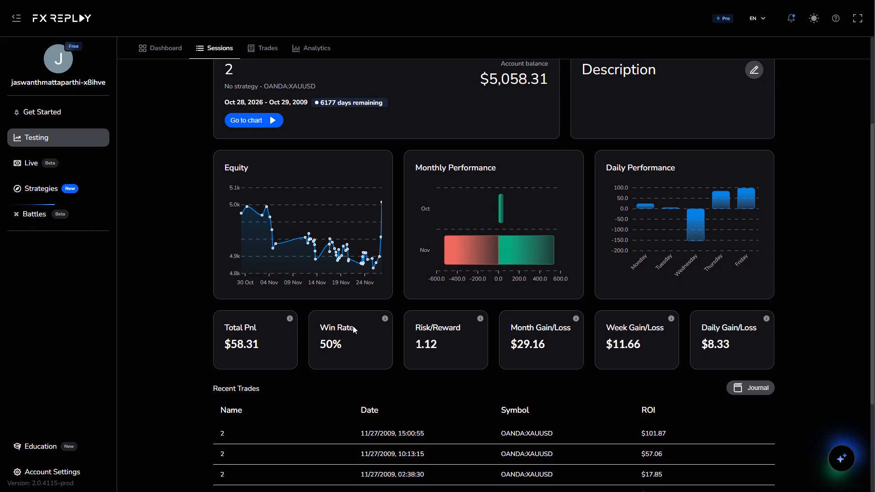
{"action": "scroll", "coordinate": [353, 326], "scroll_direction": "down", "scroll_amount": 2}
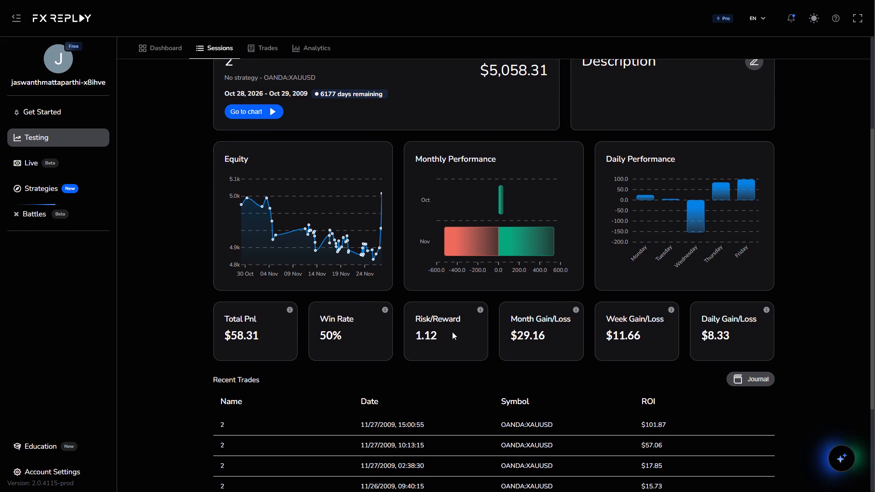
{"action": "left_click", "coordinate": [507, 325]}
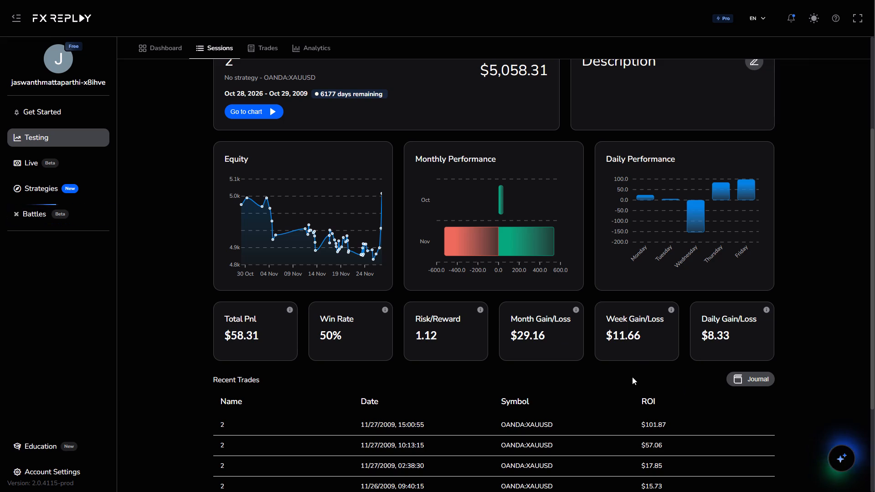
{"action": "scroll", "coordinate": [632, 377], "scroll_direction": "down", "scroll_amount": 3}
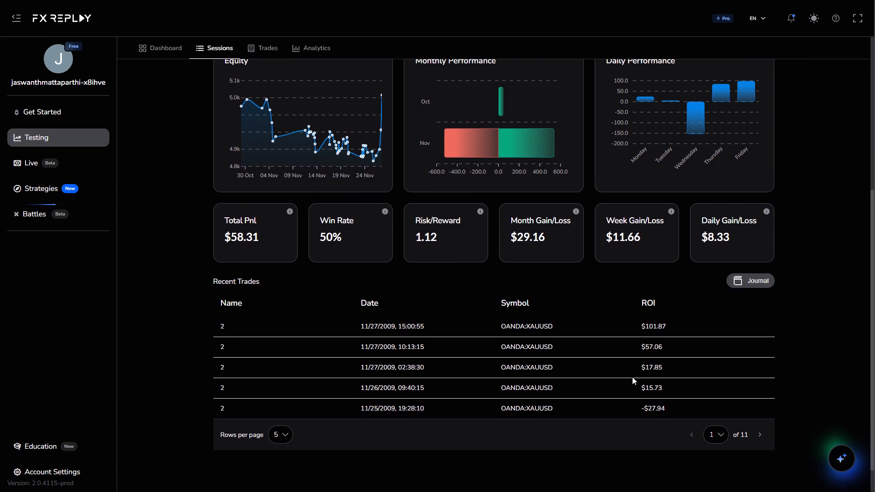
{"action": "scroll", "coordinate": [632, 377], "scroll_direction": "down", "scroll_amount": 2}
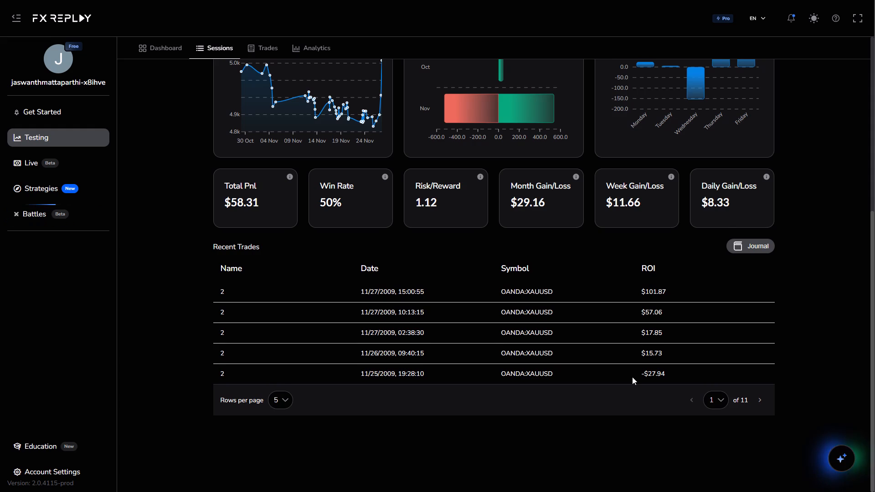
{"action": "scroll", "coordinate": [632, 377], "scroll_direction": "down", "scroll_amount": 1}
{"action": "scroll", "coordinate": [612, 440], "scroll_direction": "up", "scroll_amount": 1}
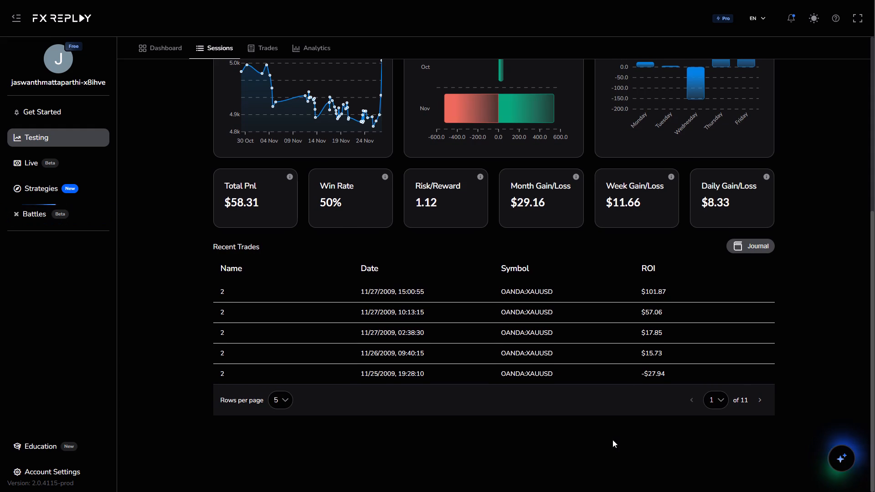
{"action": "scroll", "coordinate": [612, 440], "scroll_direction": "up", "scroll_amount": 3}
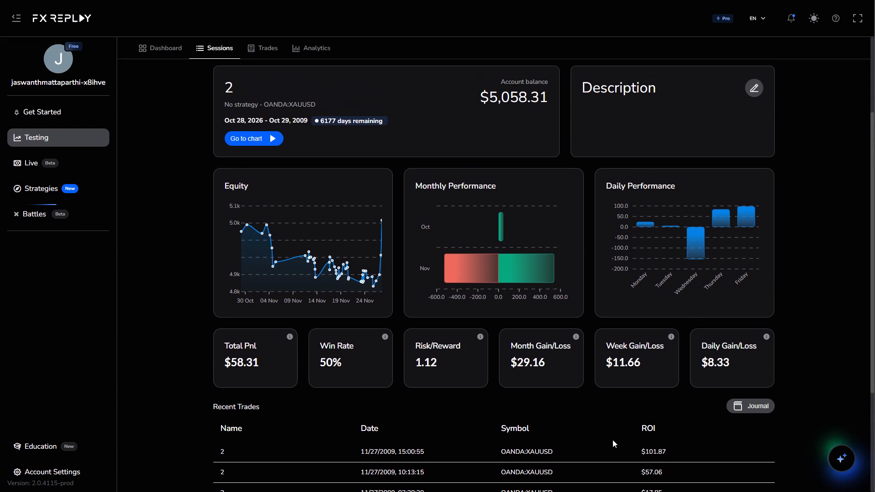
{"action": "scroll", "coordinate": [612, 440], "scroll_direction": "up", "scroll_amount": 1}
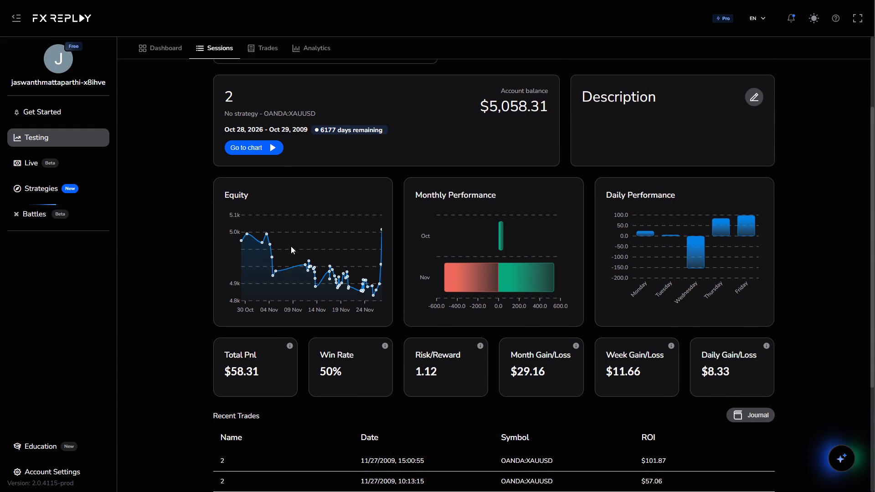
{"action": "left_click", "coordinate": [315, 266]}
{"action": "left_click", "coordinate": [315, 266]}
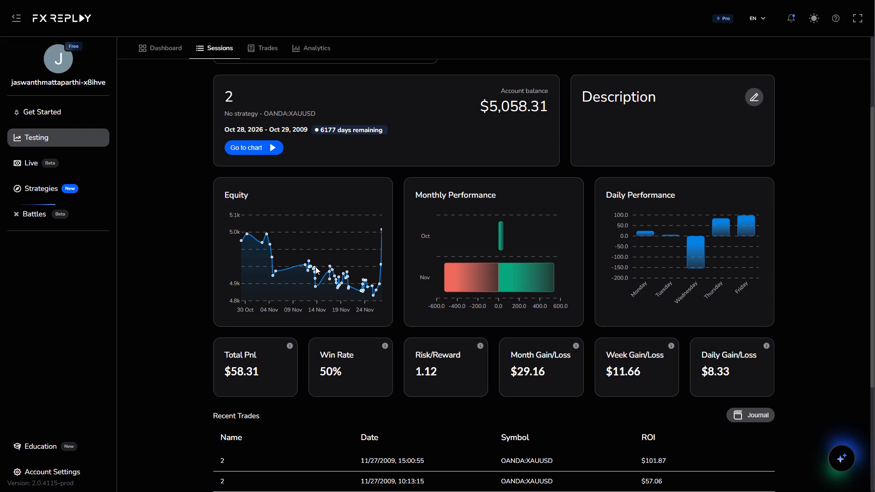
{"action": "scroll", "coordinate": [315, 266], "scroll_direction": "up", "scroll_amount": 4}
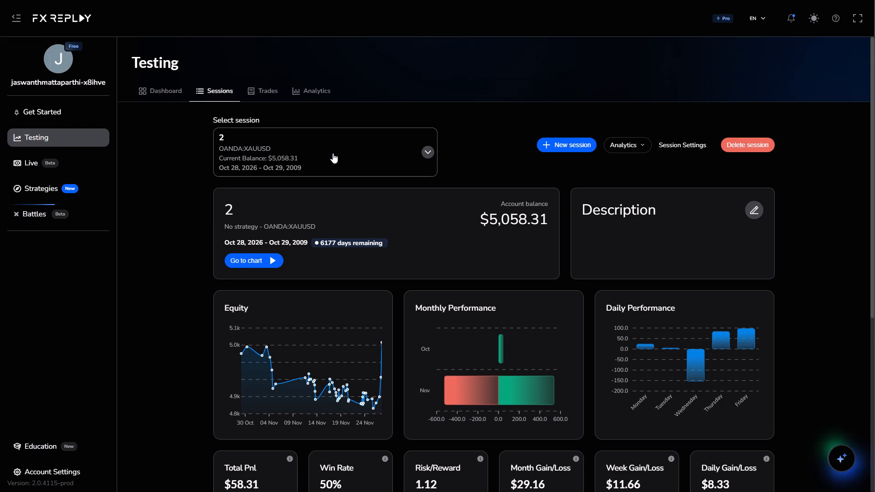
Search Google for "trading view" in a new browser tab and open the TradingView India website.
{"action": "key", "text": "F11"}
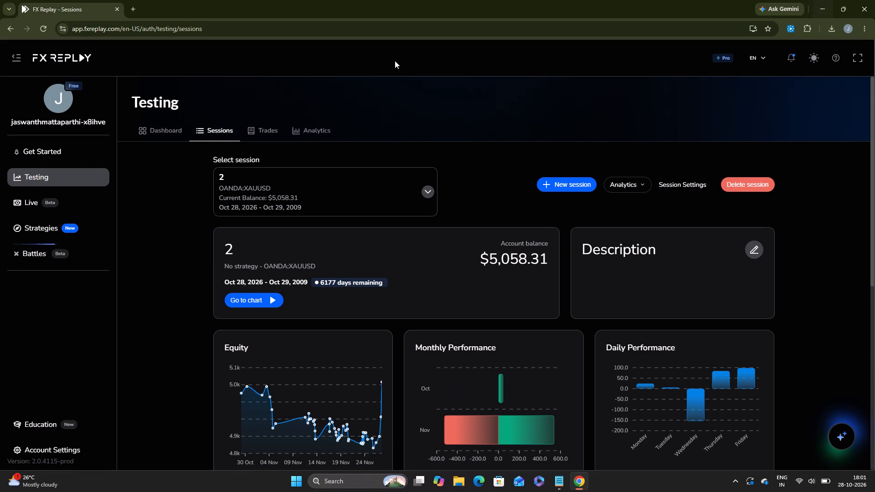
{"action": "left_click_drag", "start_coordinate": [133, 19], "coordinate": [133, 10]}
{"action": "left_click", "coordinate": [133, 10]}
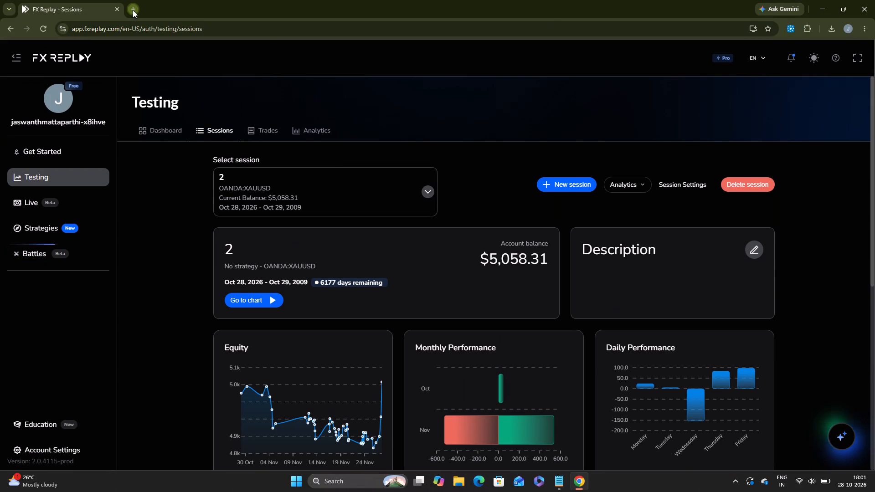
{"action": "left_click", "coordinate": [325, 208]}
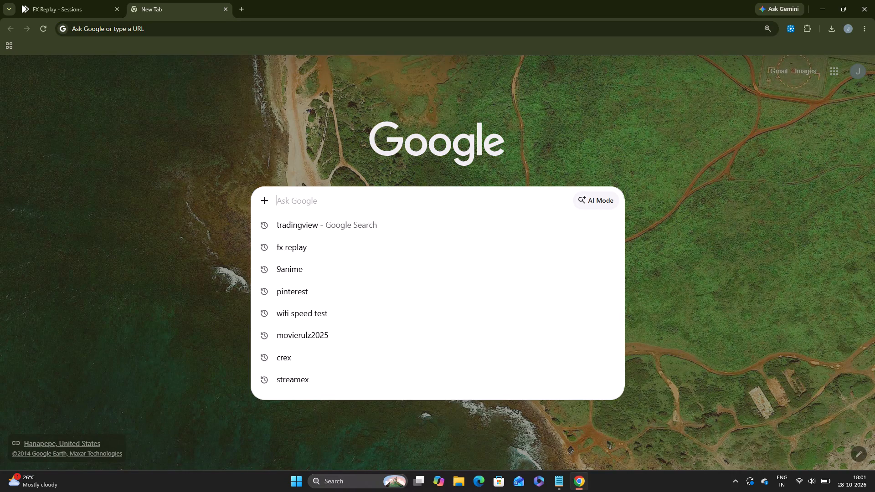
{"action": "type", "text": "trading"}
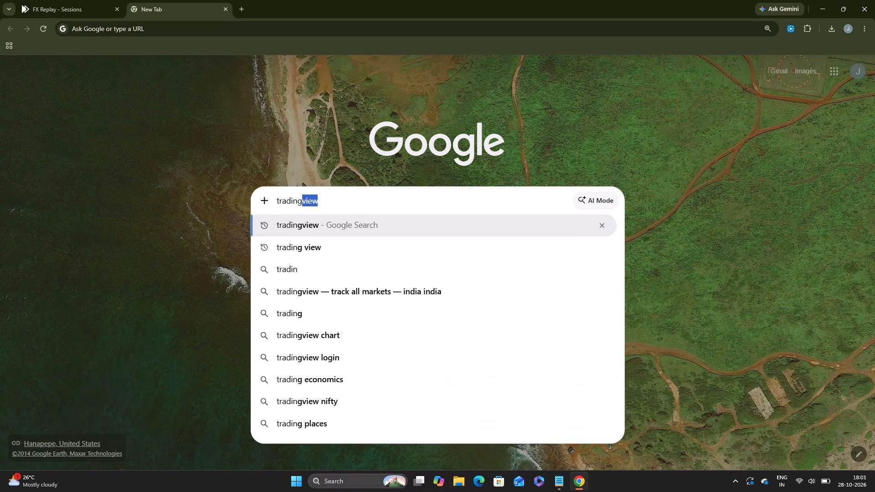
{"action": "key", "text": "space"}
{"action": "type", "text": "view"}
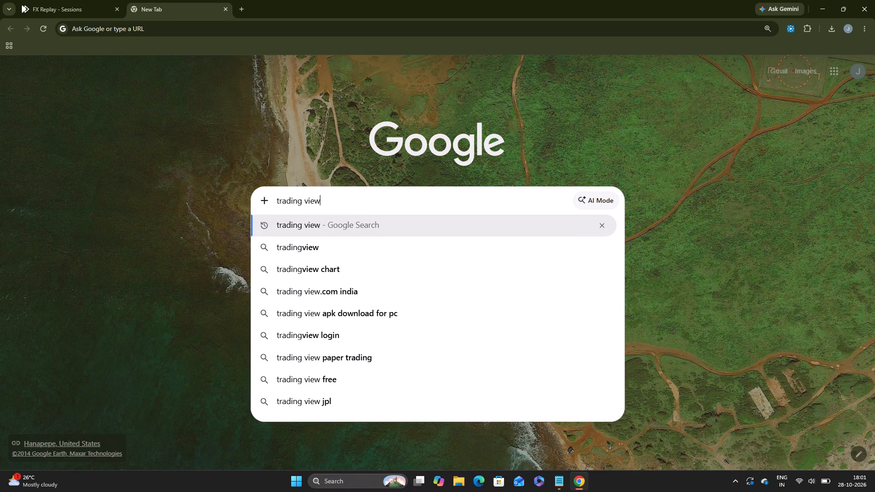
{"action": "key", "text": "Return"}
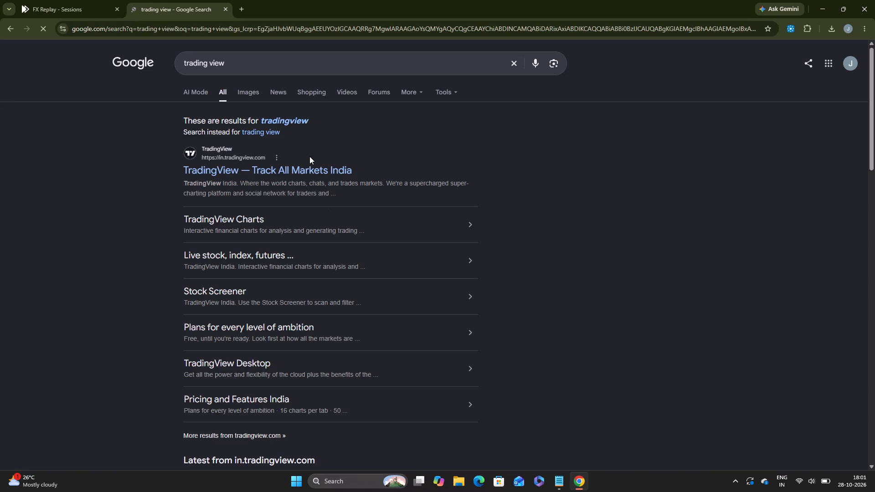
{"action": "left_click", "coordinate": [310, 166]}
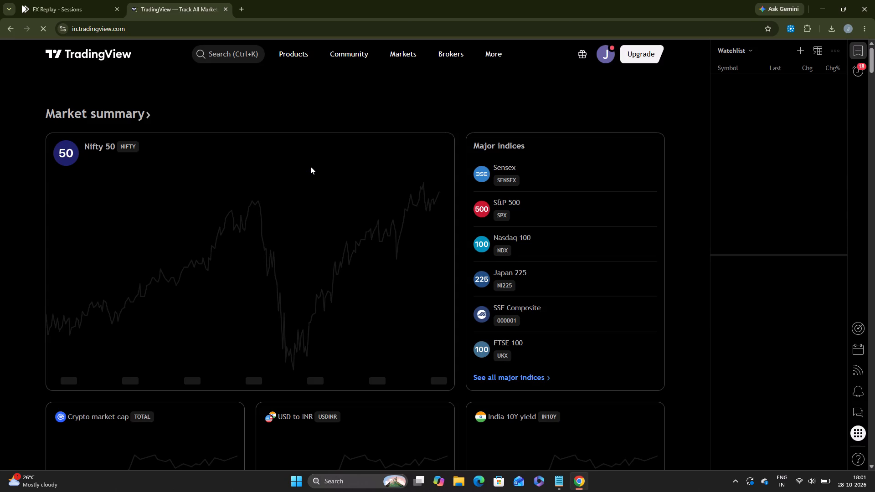
Open OANDA's XAUUSD from the watchlist as a full chart and show the browser in full screen.
{"action": "scroll", "coordinate": [555, 296], "scroll_direction": "down", "scroll_amount": 1}
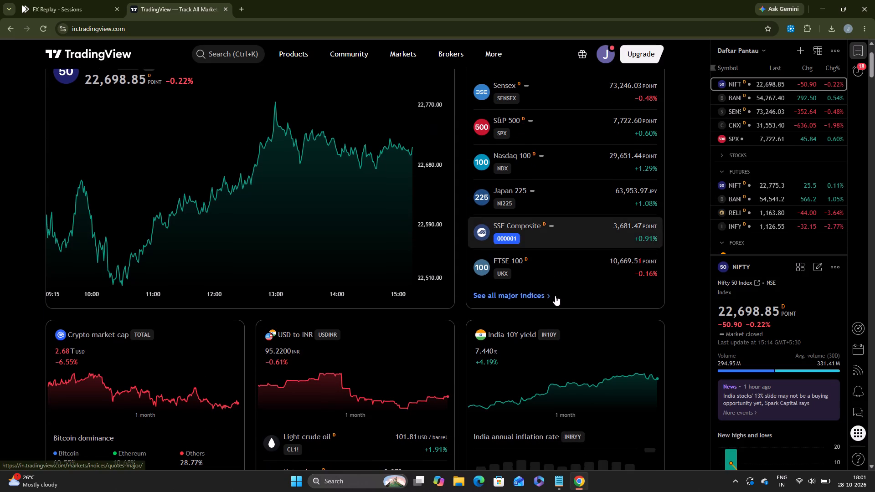
{"action": "scroll", "coordinate": [781, 220], "scroll_direction": "down", "scroll_amount": 4}
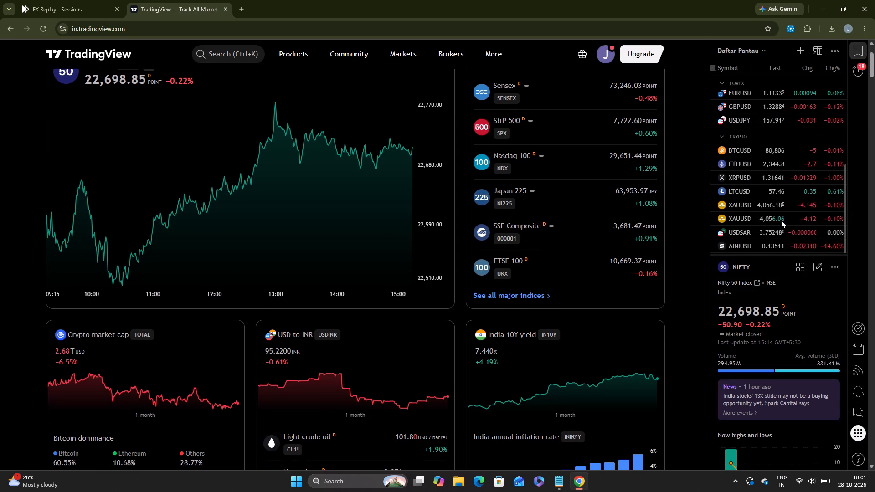
{"action": "double_click", "coordinate": [739, 210]}
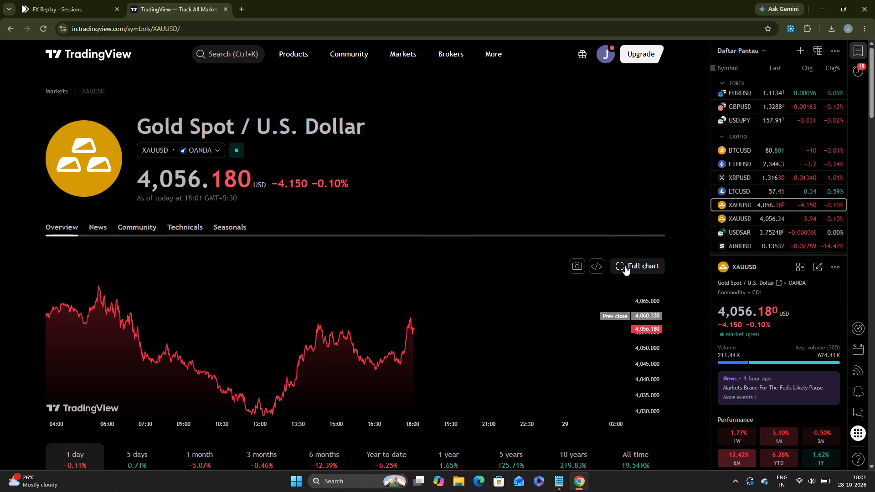
{"action": "left_click", "coordinate": [625, 266]}
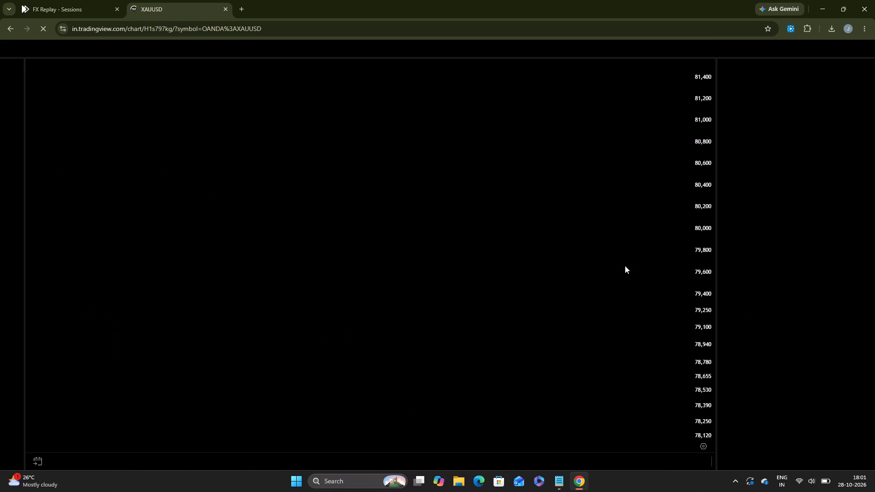
{"action": "left_click", "coordinate": [625, 266]}
{"action": "key", "text": "F11"}
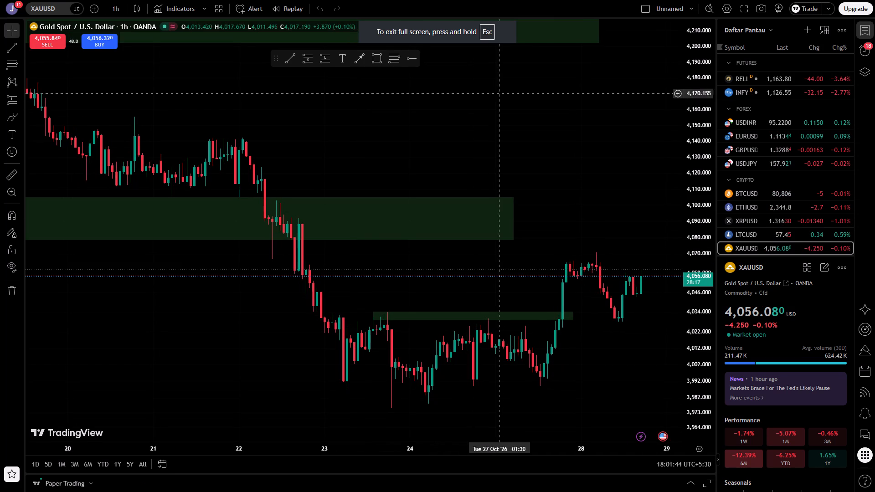
View the XAUUSD chart without its surrounding panels, examine October's 1-hour price action around the marked zones, and restore the panels.
{"action": "left_click", "coordinate": [743, 10]}
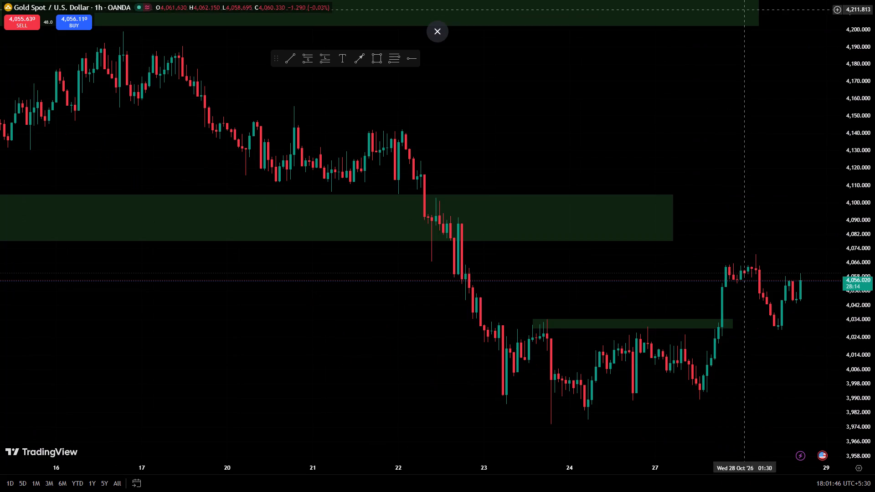
{"action": "left_click_drag", "start_coordinate": [478, 170], "coordinate": [584, 83]}
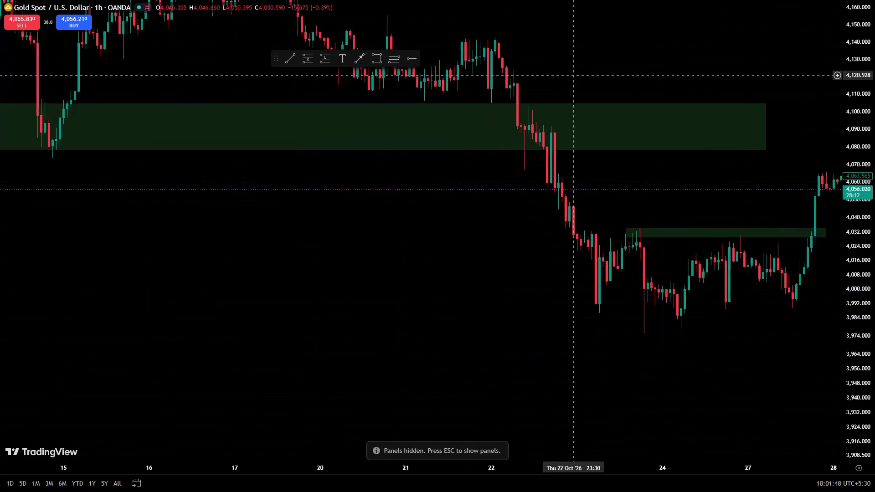
{"action": "left_click_drag", "start_coordinate": [584, 83], "coordinate": [554, 195]}
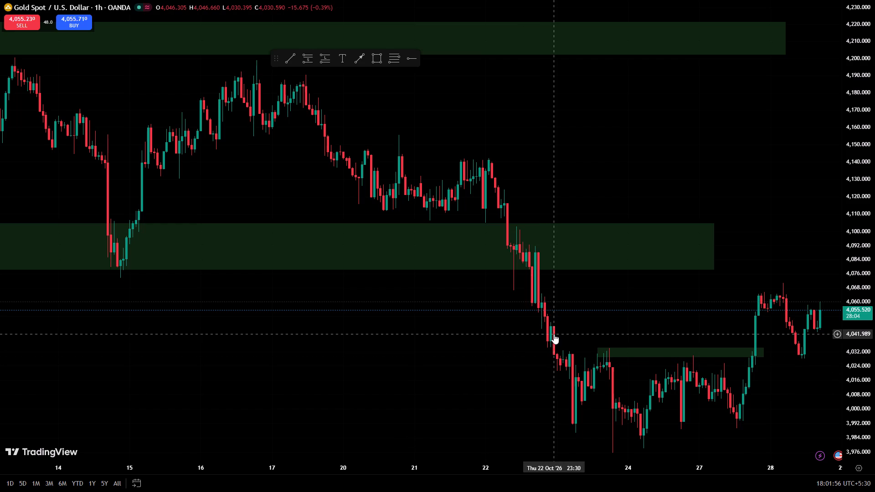
{"action": "key", "text": "F11"}
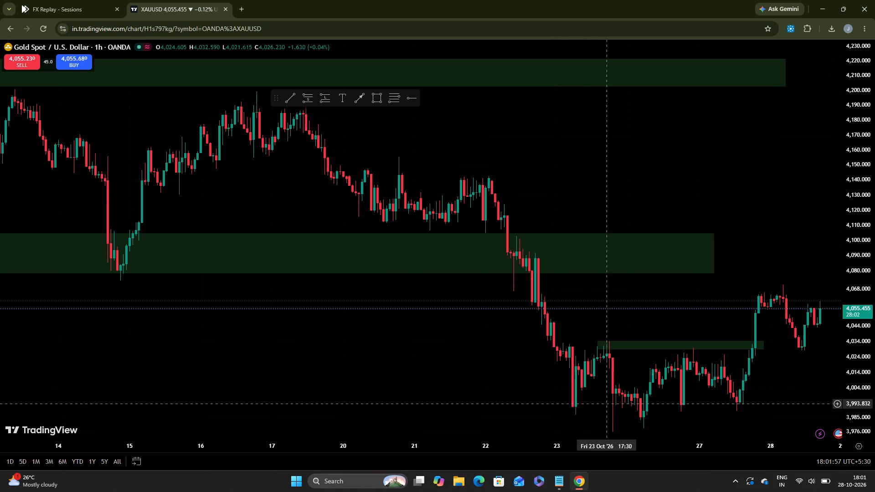
{"action": "key", "text": "F11"}
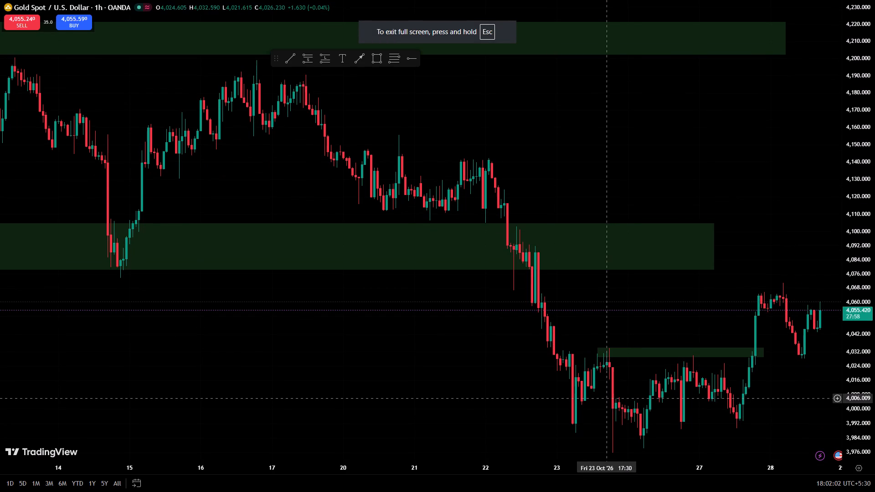
{"action": "key", "text": "Escape"}
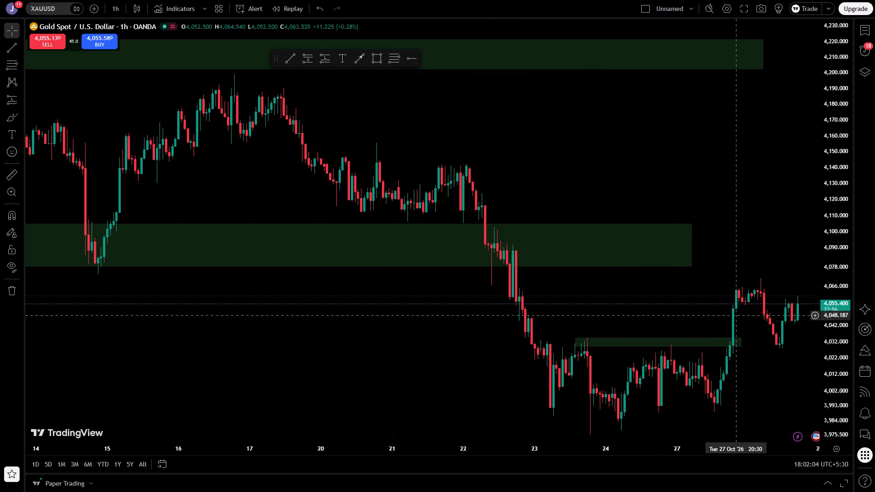
{"action": "left_click_drag", "start_coordinate": [727, 277], "coordinate": [648, 234]}
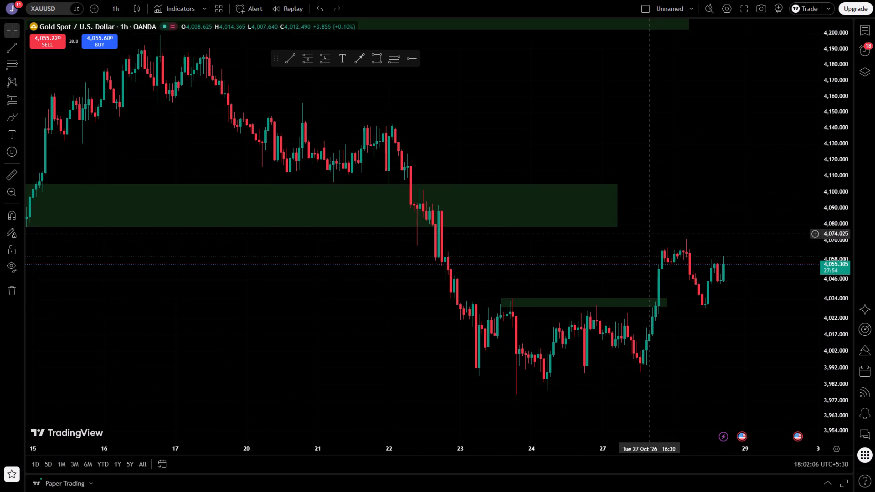
Delete all three rectangle drawings from the XAUUSD chart using the object tree, and close the tree.
{"action": "left_click", "coordinate": [869, 71]}
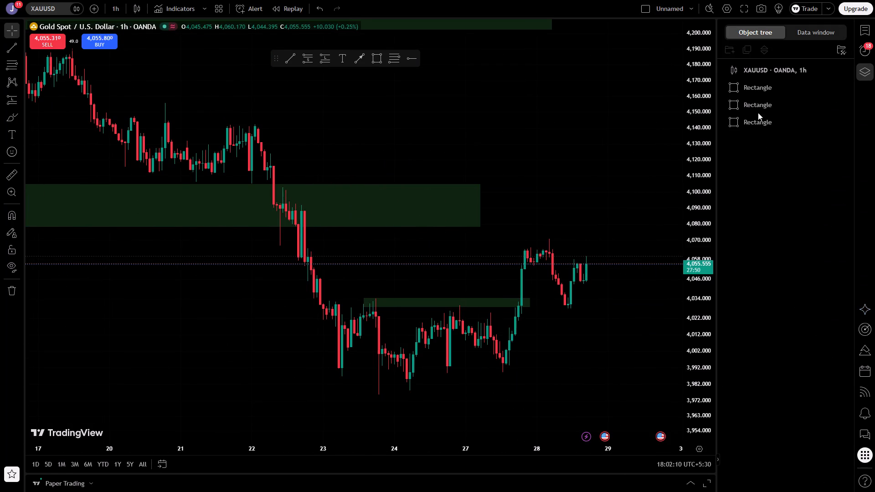
{"action": "left_click", "coordinate": [848, 88]}
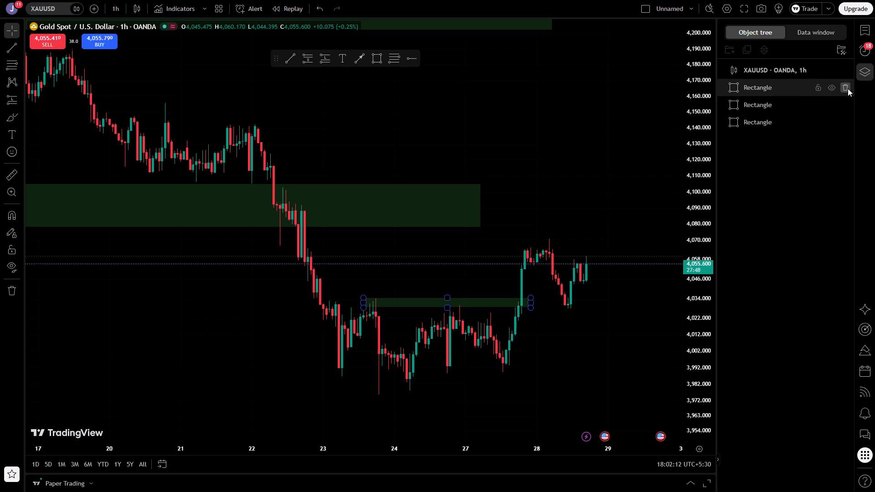
{"action": "left_click", "coordinate": [848, 88]}
{"action": "left_click", "coordinate": [848, 88]}
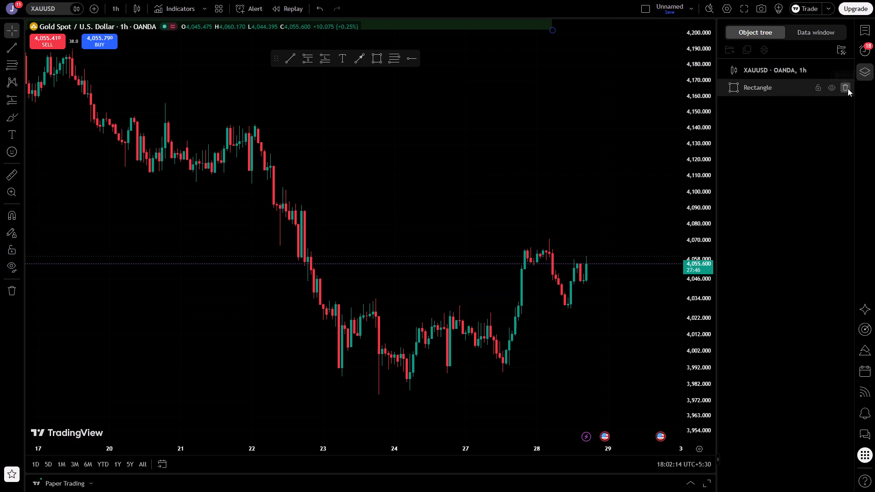
{"action": "left_click", "coordinate": [858, 67]}
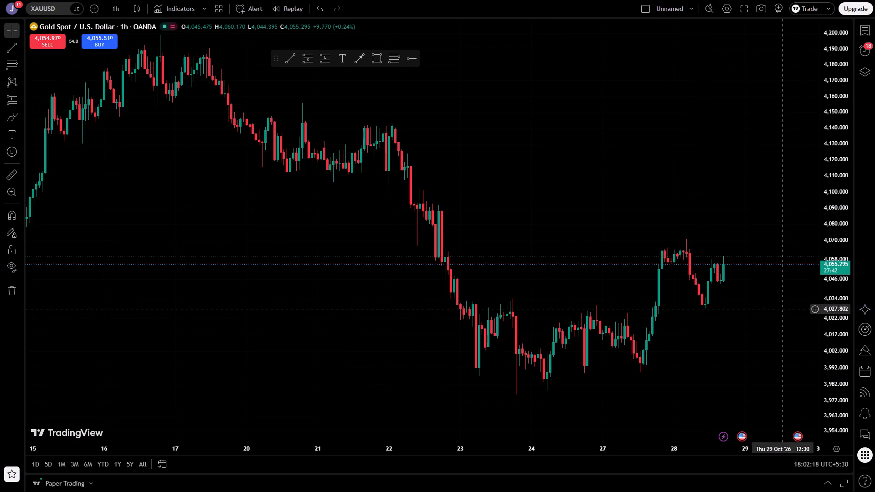
Change the XAUUSD chart's interval to 4 hours.
{"action": "left_click_drag", "start_coordinate": [782, 308], "coordinate": [701, 252]}
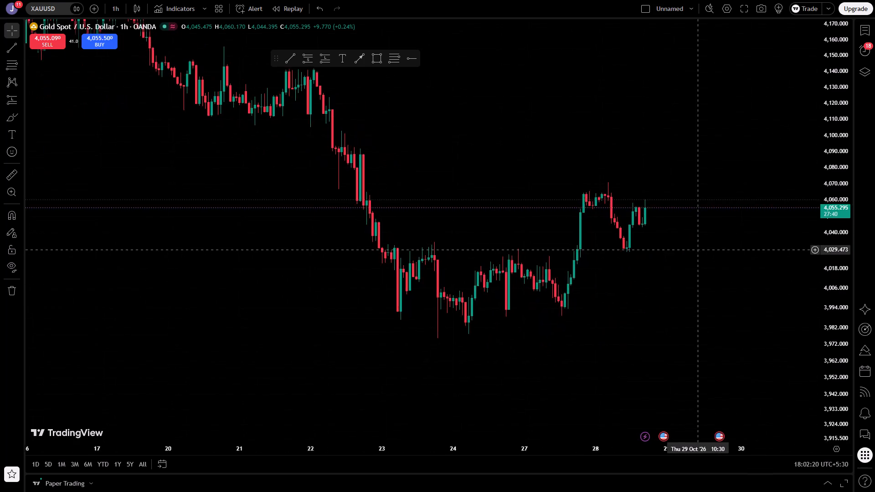
{"action": "left_click_drag", "start_coordinate": [701, 252], "coordinate": [752, 309]}
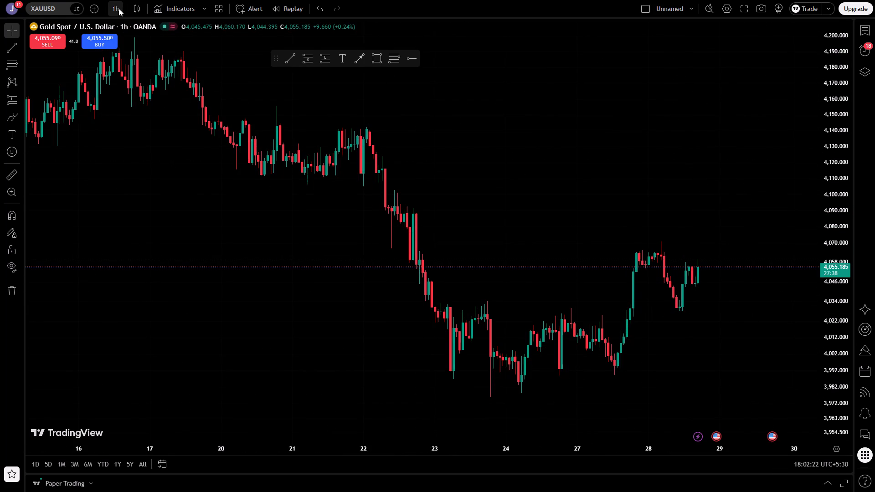
{"action": "left_click", "coordinate": [118, 9]}
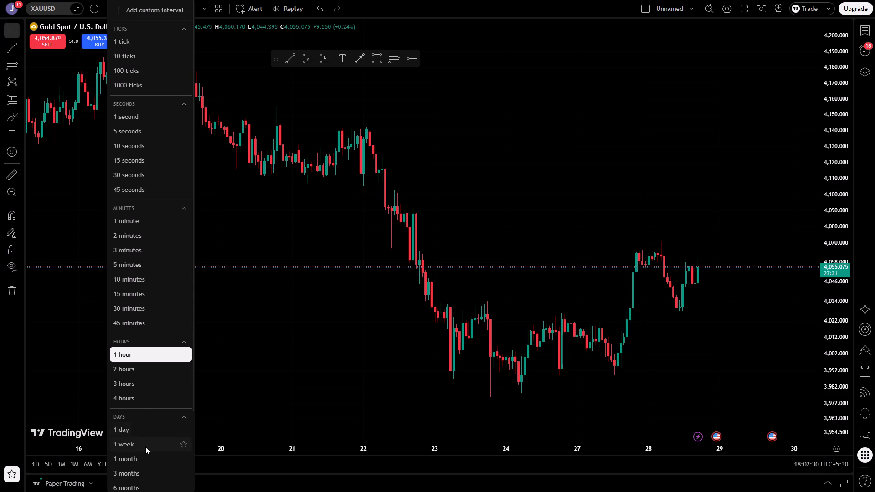
{"action": "left_click_drag", "start_coordinate": [140, 408], "coordinate": [138, 404]}
{"action": "left_click", "coordinate": [138, 404]}
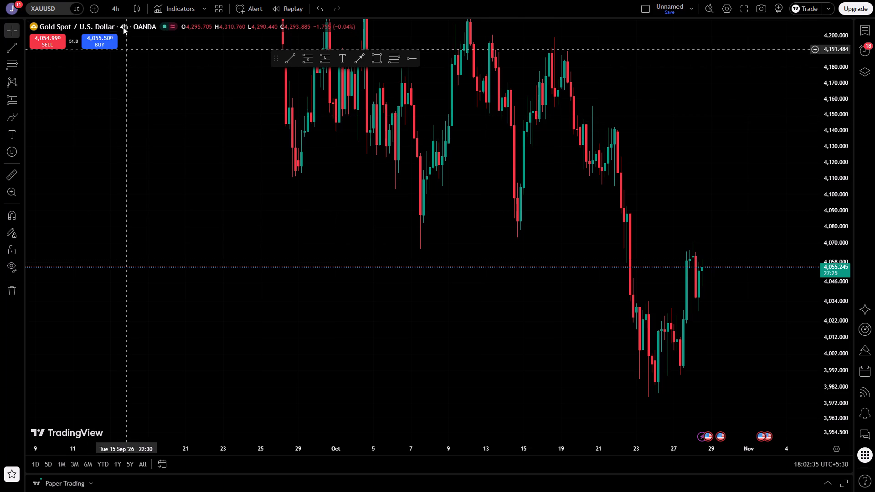
Add the 4 hours, 1 hour, 5 minutes and 15 minutes intervals to the chart's favourites.
{"action": "left_click", "coordinate": [117, 3]}
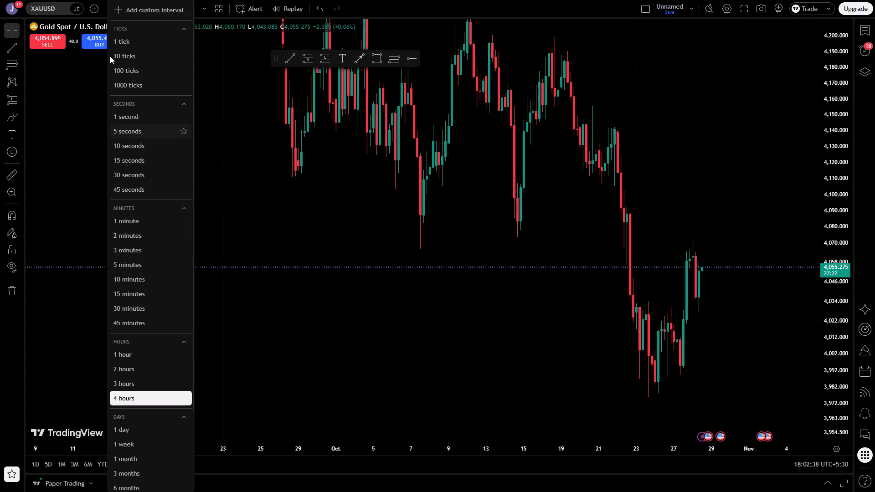
{"action": "left_click", "coordinate": [114, 10]}
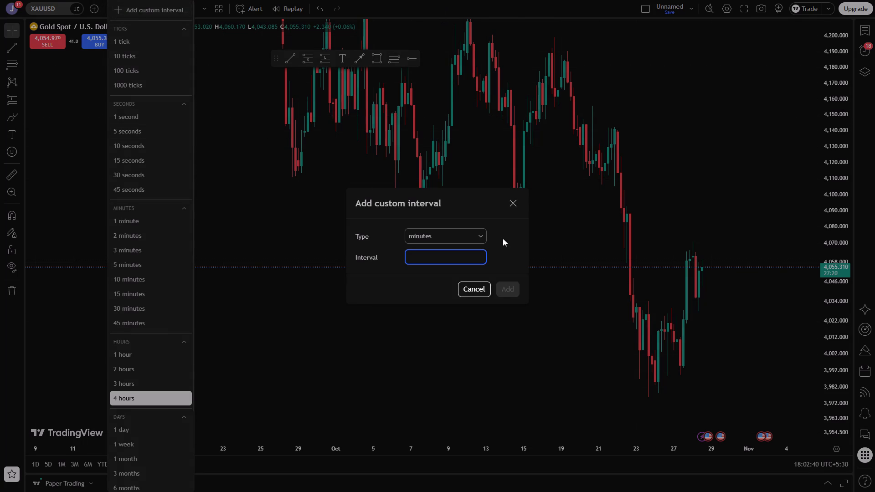
{"action": "left_click", "coordinate": [515, 200]}
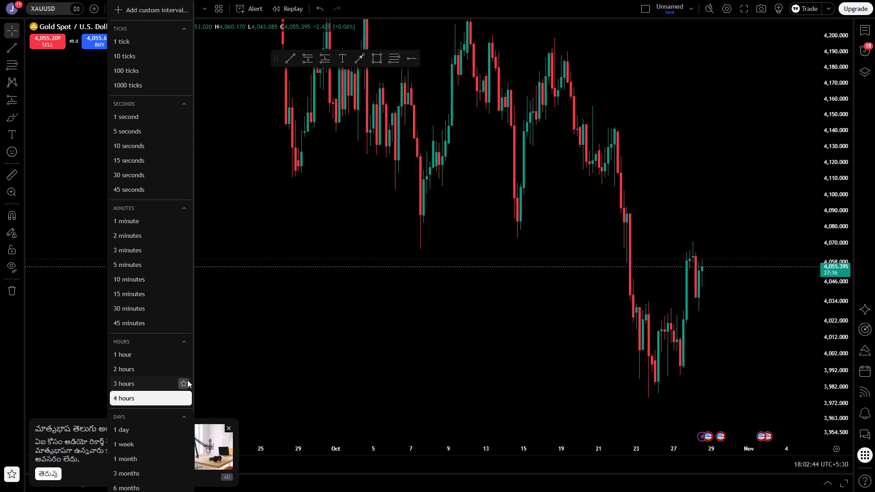
{"action": "left_click", "coordinate": [182, 396]}
{"action": "left_click", "coordinate": [183, 354]}
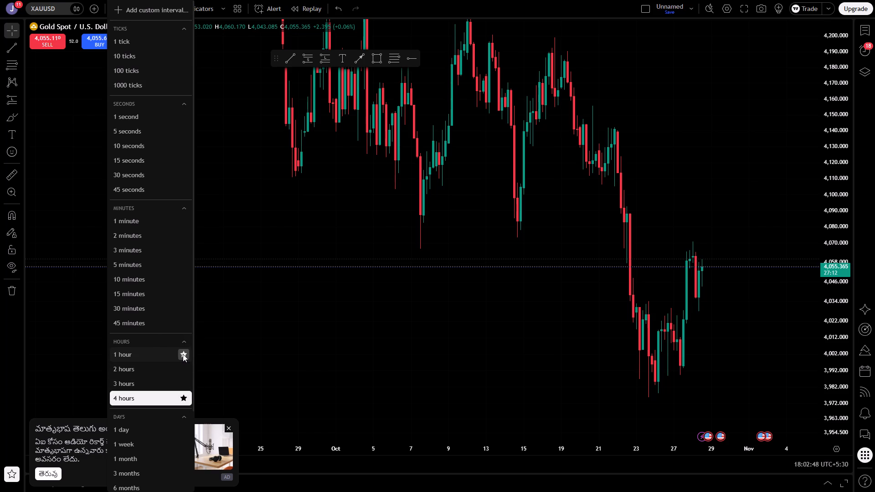
{"action": "left_click", "coordinate": [182, 264]}
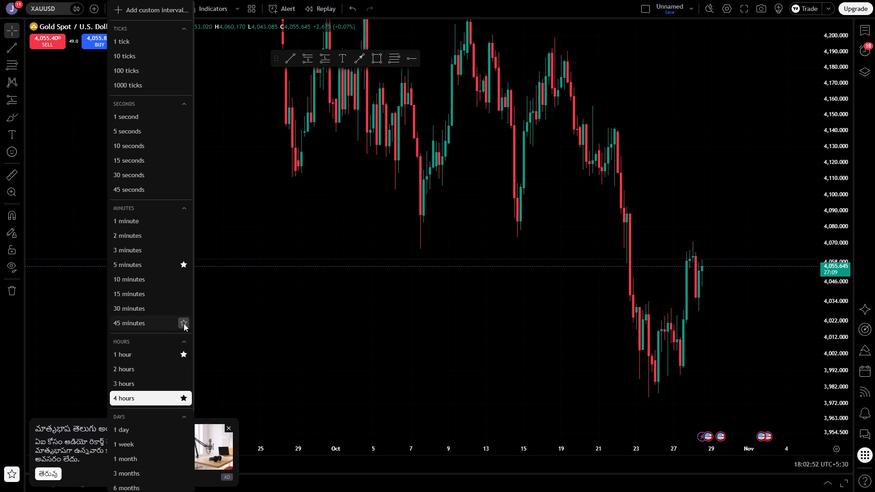
{"action": "left_click", "coordinate": [184, 293]}
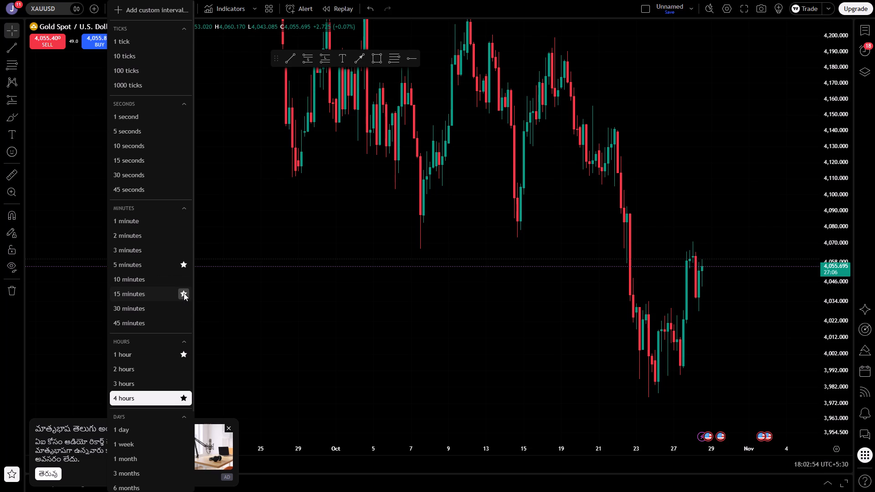
{"action": "left_click", "coordinate": [245, 341]}
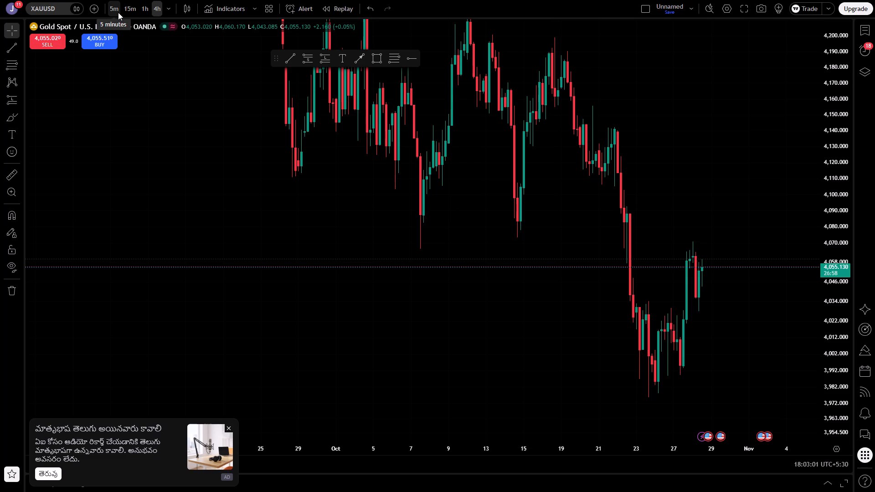
Examine the 4-hour XAUUSD price action from late September through October, closing the advertisement that covers the chart.
{"action": "key", "text": "F11"}
{"action": "key", "text": "F11"}
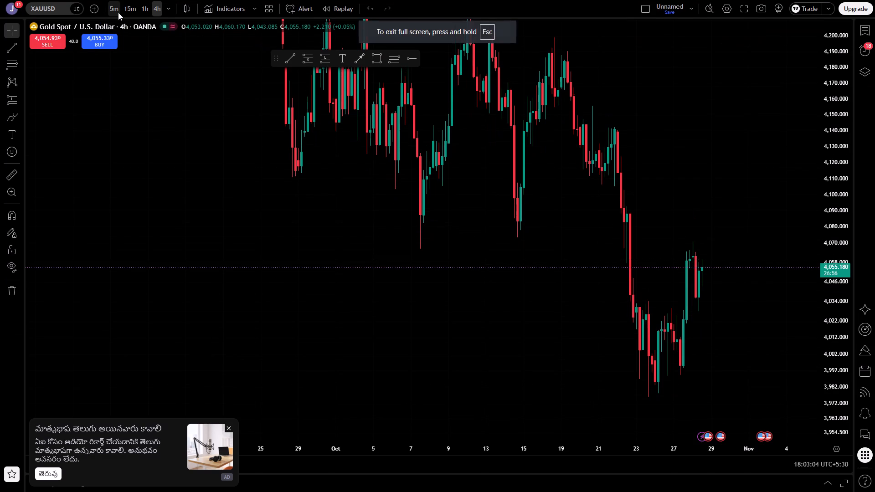
{"action": "left_click_drag", "start_coordinate": [284, 155], "coordinate": [252, 196]}
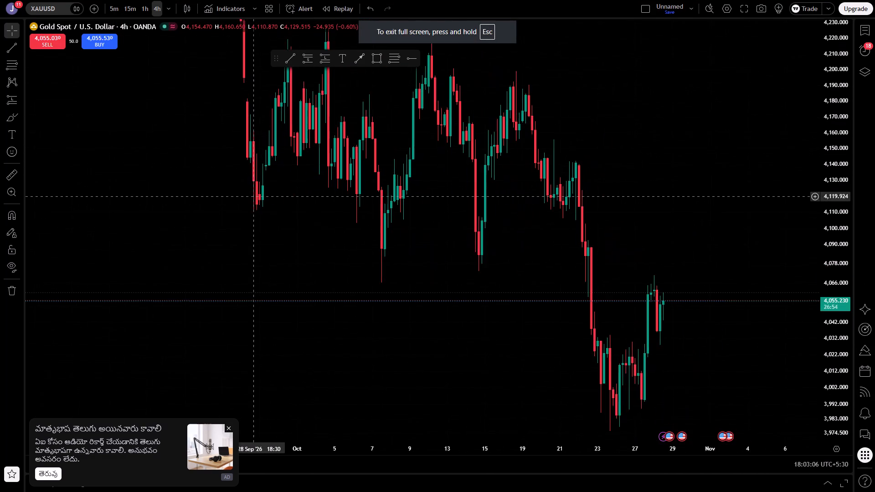
{"action": "left_click_drag", "start_coordinate": [252, 196], "coordinate": [251, 145]}
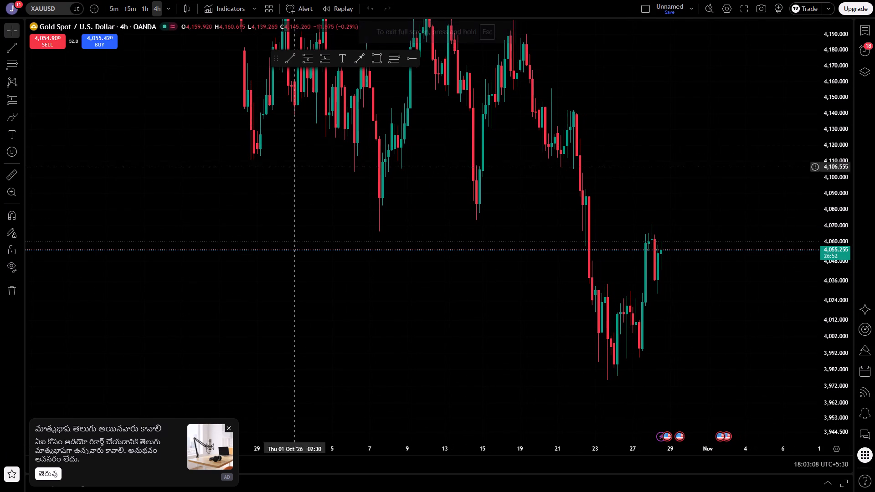
{"action": "left_click_drag", "start_coordinate": [449, 262], "coordinate": [355, 225]}
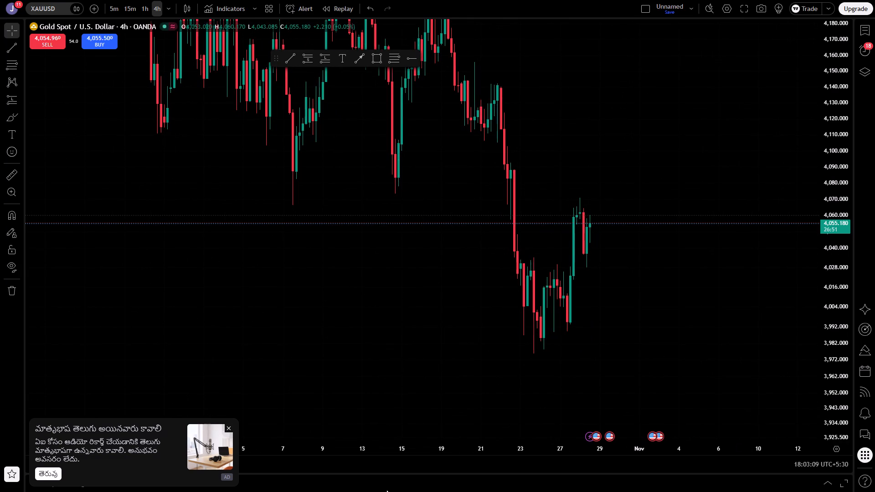
{"action": "left_click", "coordinate": [226, 425]}
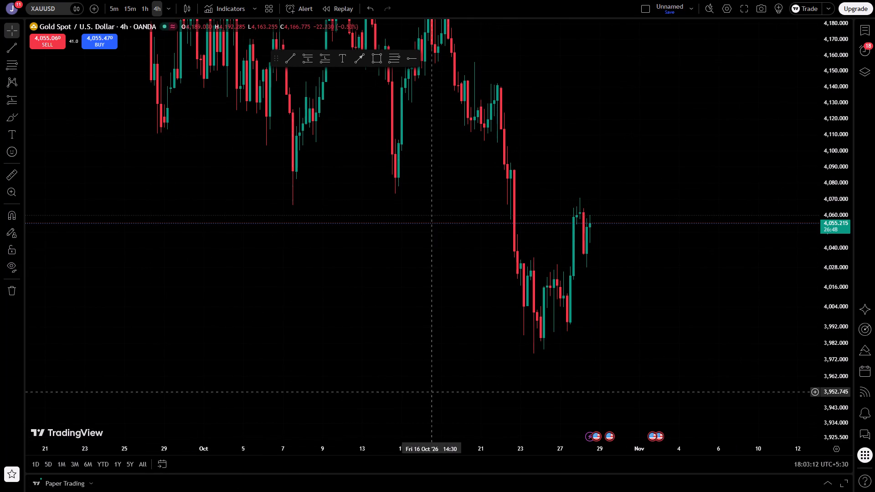
{"action": "left_click_drag", "start_coordinate": [453, 394], "coordinate": [407, 331]}
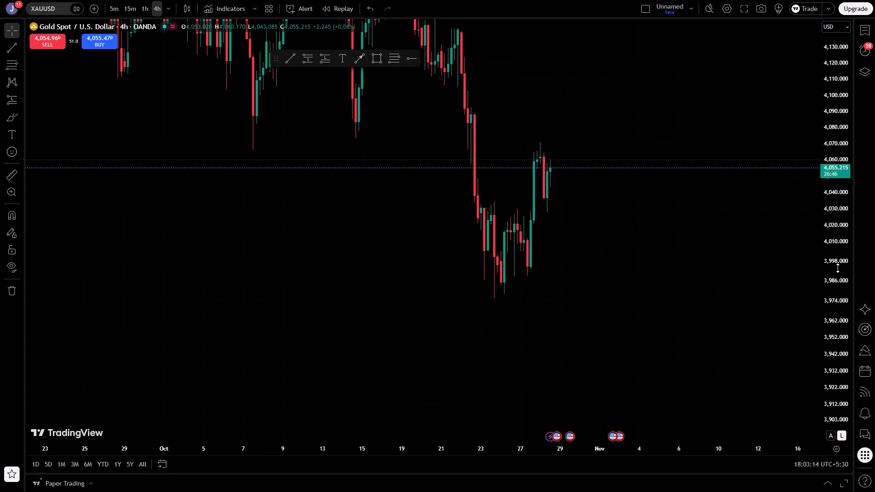
{"action": "left_click_drag", "start_coordinate": [838, 268], "coordinate": [826, 351]}
{"action": "left_click_drag", "start_coordinate": [388, 348], "coordinate": [371, 290]}
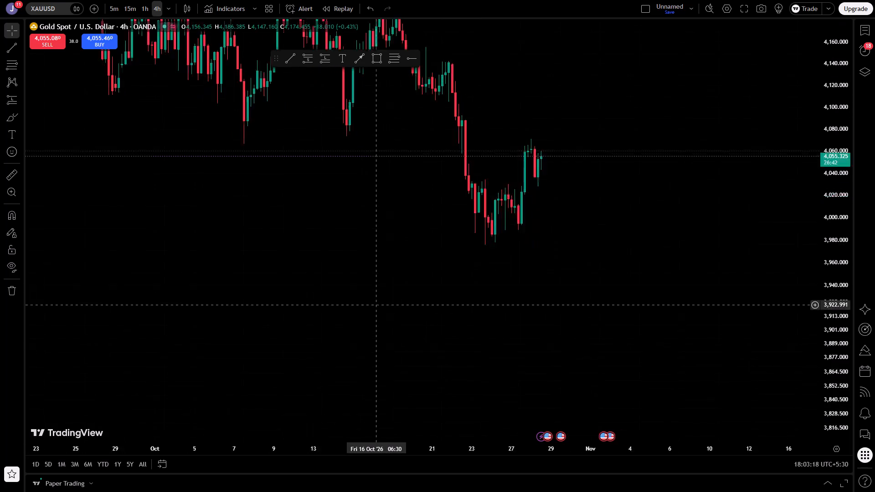
{"action": "left_click_drag", "start_coordinate": [371, 290], "coordinate": [362, 376]}
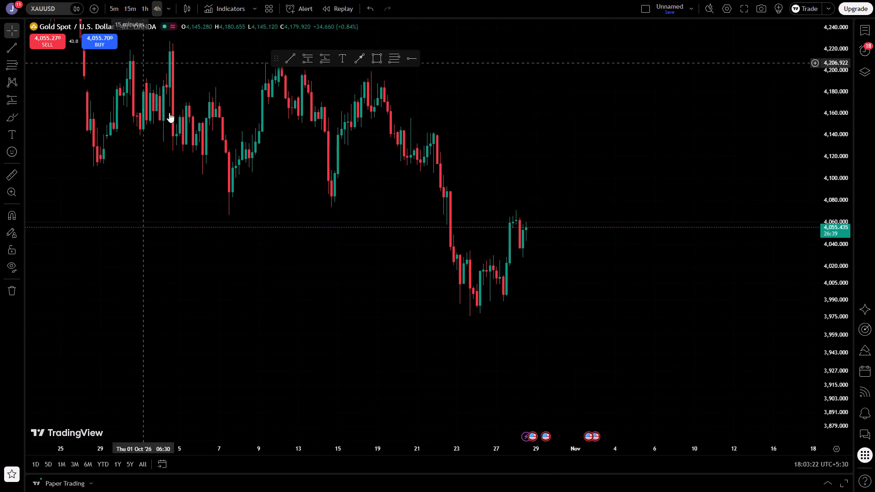
Change the XAUUSD chart to the 5 minutes interval and stretch its price scale to enlarge the candles.
{"action": "left_click", "coordinate": [113, 5]}
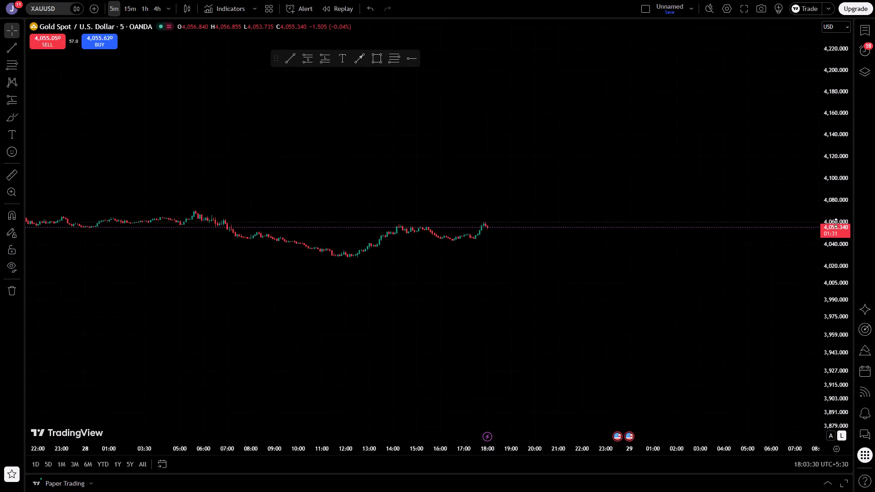
{"action": "left_click_drag", "start_coordinate": [833, 247], "coordinate": [811, 29]}
{"action": "left_click_drag", "start_coordinate": [837, 234], "coordinate": [806, 0]}
{"action": "left_click_drag", "start_coordinate": [838, 211], "coordinate": [810, 1]}
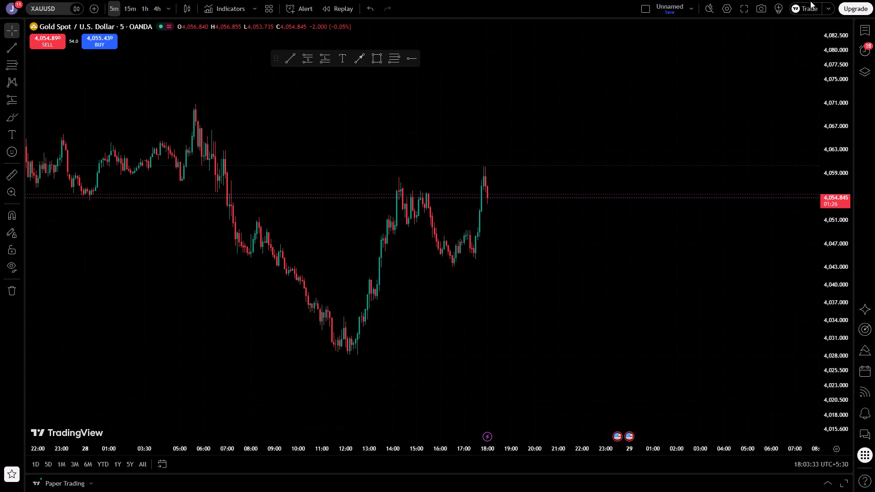
{"action": "left_click_drag", "start_coordinate": [810, 1], "coordinate": [811, 1]}
{"action": "left_click_drag", "start_coordinate": [847, 193], "coordinate": [829, 105]}
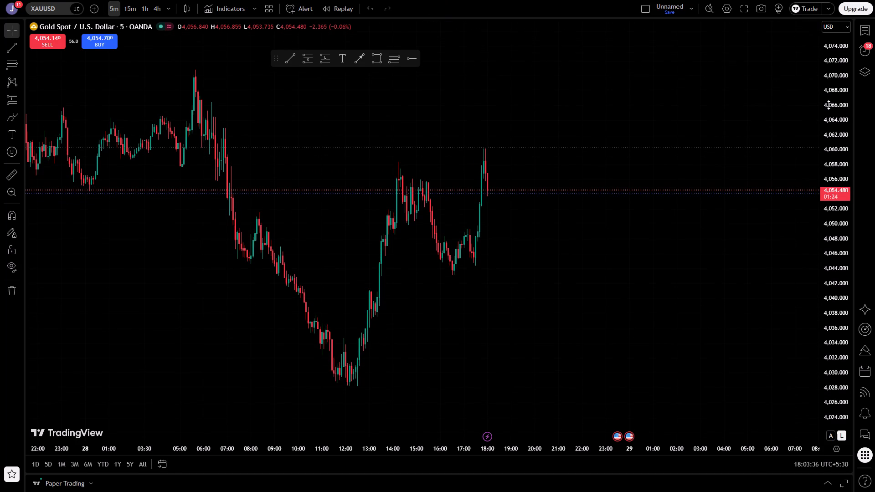
Draw a rectangle zone over the 28 October highs, from 14:15 to about 16:55, between about 4,057.5 and 4,055.5.
{"action": "left_click_drag", "start_coordinate": [401, 298], "coordinate": [510, 307]}
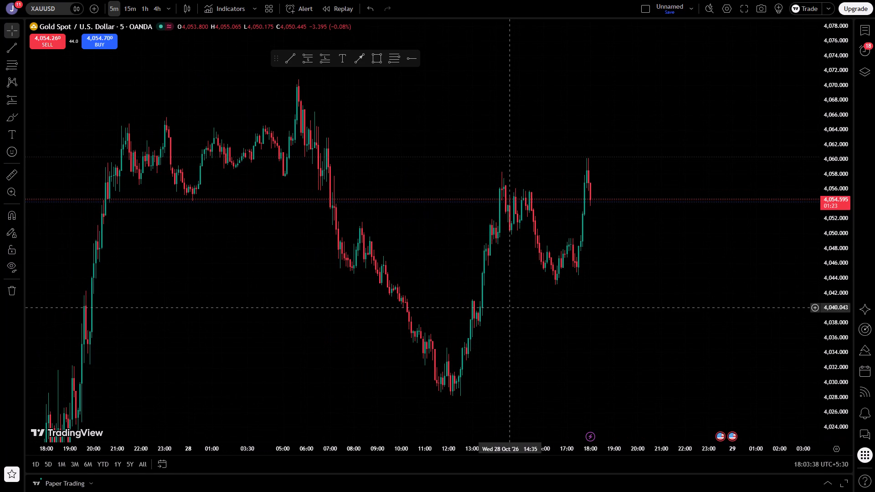
{"action": "scroll", "coordinate": [510, 307], "scroll_direction": "up", "scroll_amount": 1}
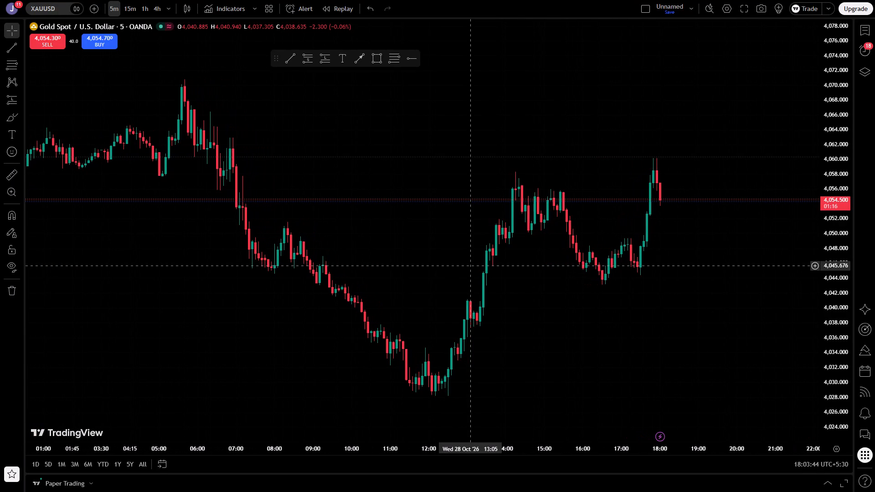
{"action": "left_click_drag", "start_coordinate": [550, 274], "coordinate": [371, 237]}
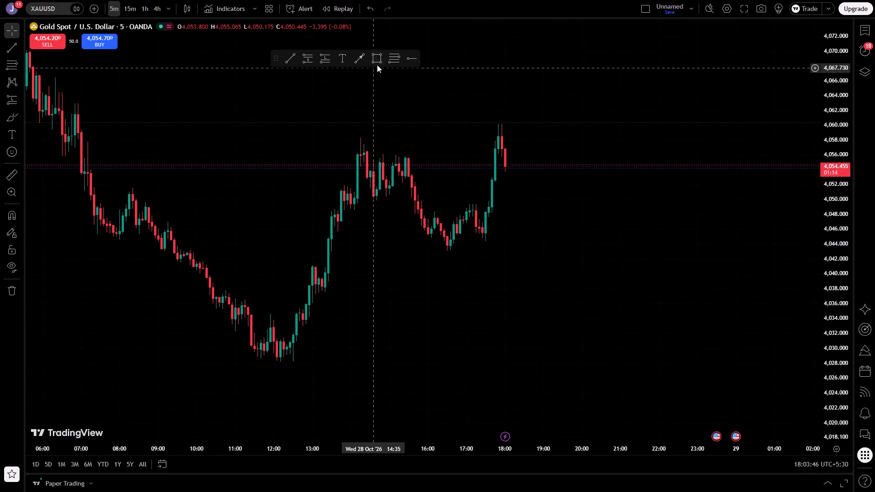
{"action": "left_click", "coordinate": [377, 65]}
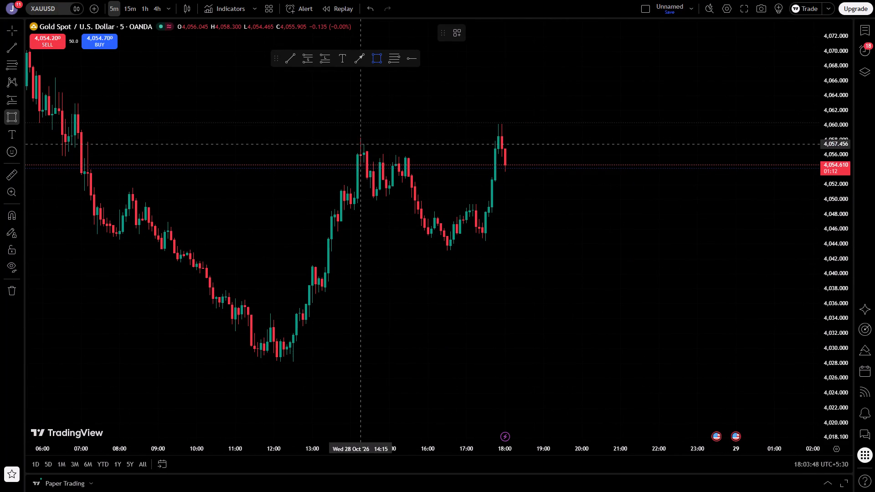
{"action": "left_click_drag", "start_coordinate": [361, 144], "coordinate": [462, 159]}
{"action": "left_click", "coordinate": [462, 159]}
{"action": "left_click", "coordinate": [466, 183]}
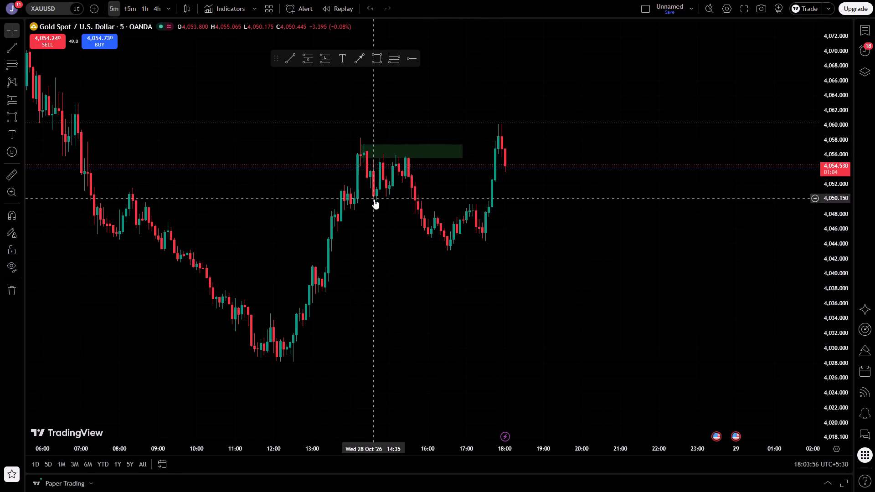
Draw a second rectangle zone below the first, from 14:15 to 17:00 between about 4,050.6 and 4,049.2.
{"action": "left_click", "coordinate": [376, 59]}
{"action": "left_click_drag", "start_coordinate": [360, 195], "coordinate": [360, 196]}
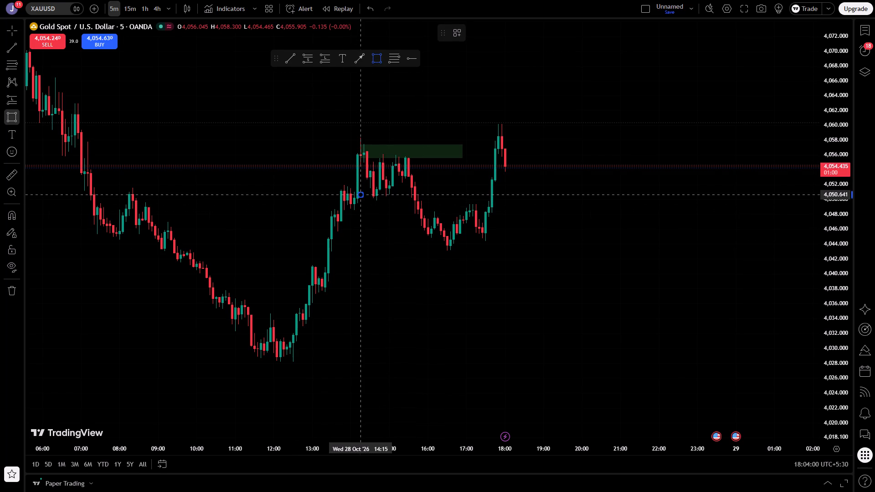
{"action": "left_click_drag", "start_coordinate": [360, 196], "coordinate": [466, 205]}
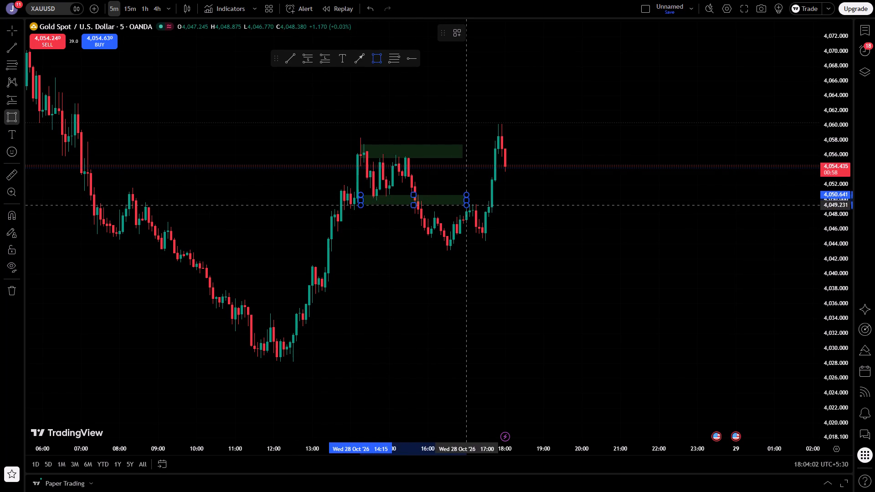
{"action": "left_click", "coordinate": [466, 205]}
{"action": "left_click", "coordinate": [529, 236]}
Place a market sell order for 2 units of XAUUSD in paper trading.
{"action": "left_click_drag", "start_coordinate": [495, 268], "coordinate": [497, 223]}
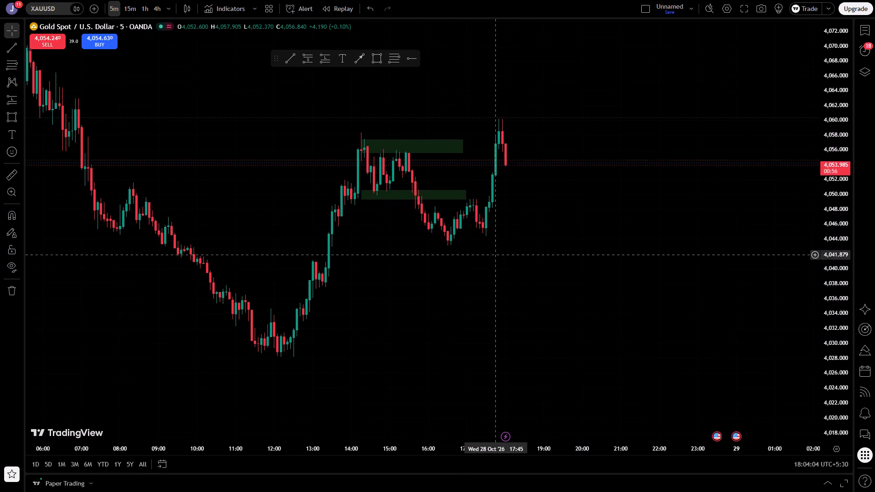
{"action": "left_click_drag", "start_coordinate": [497, 223], "coordinate": [501, 192]}
{"action": "left_click_drag", "start_coordinate": [553, 171], "coordinate": [561, 201]}
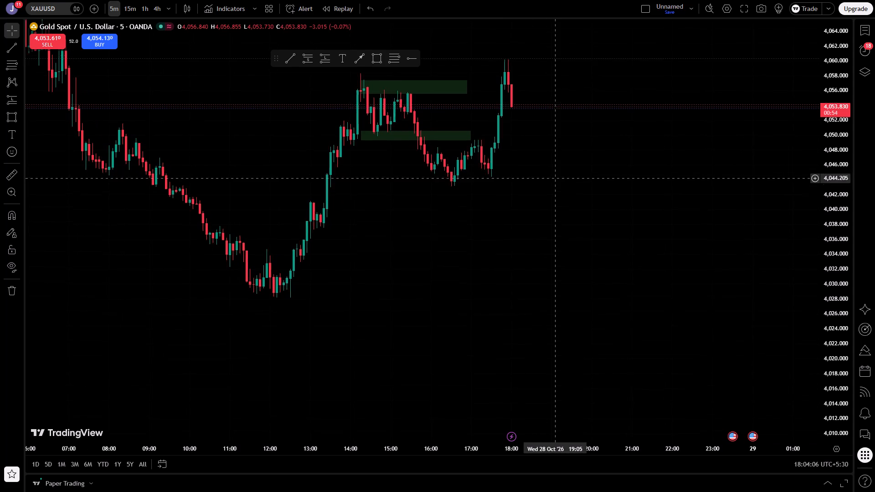
{"action": "left_click_drag", "start_coordinate": [561, 201], "coordinate": [557, 238]}
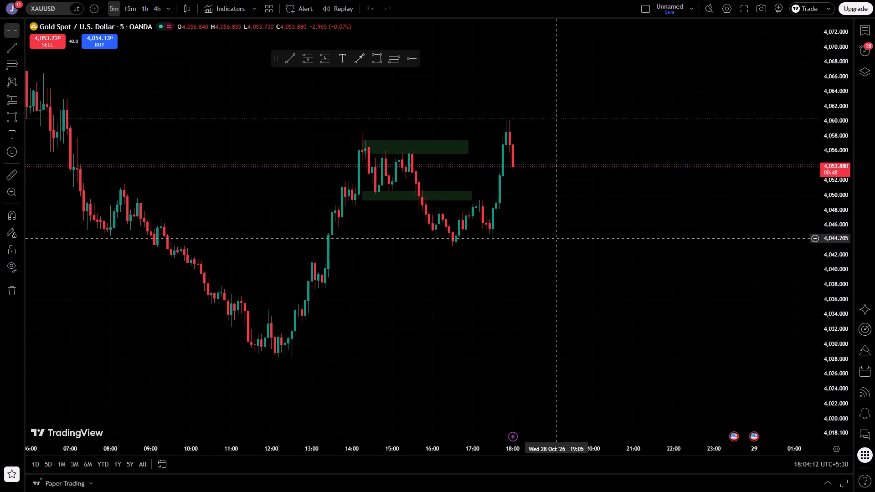
{"action": "key", "text": "alt+shift+q"}
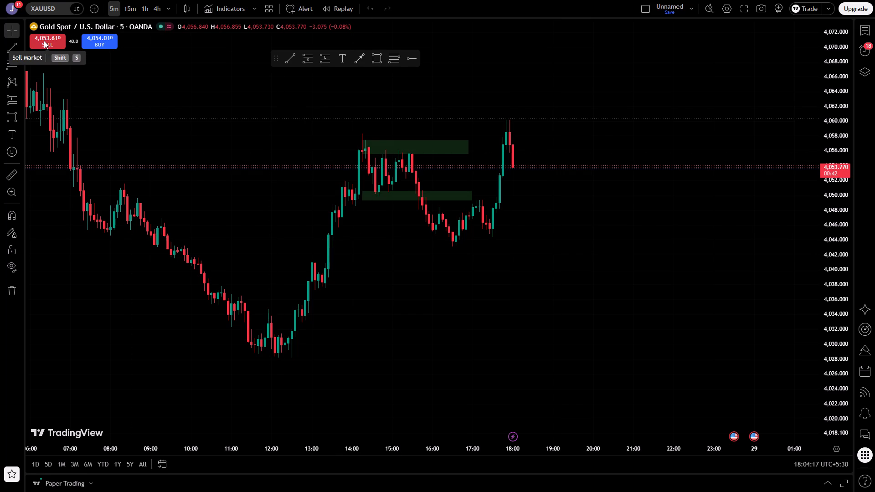
{"action": "key", "text": "shift+s"}
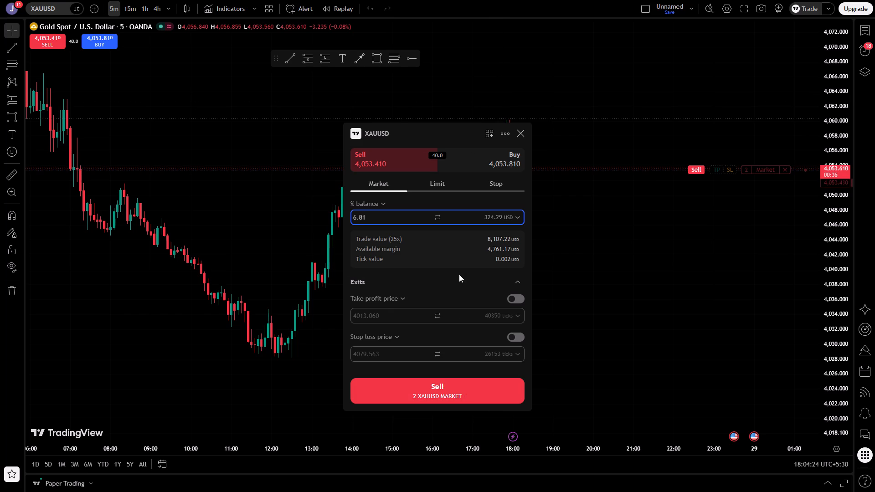
{"action": "left_click", "coordinate": [466, 389]}
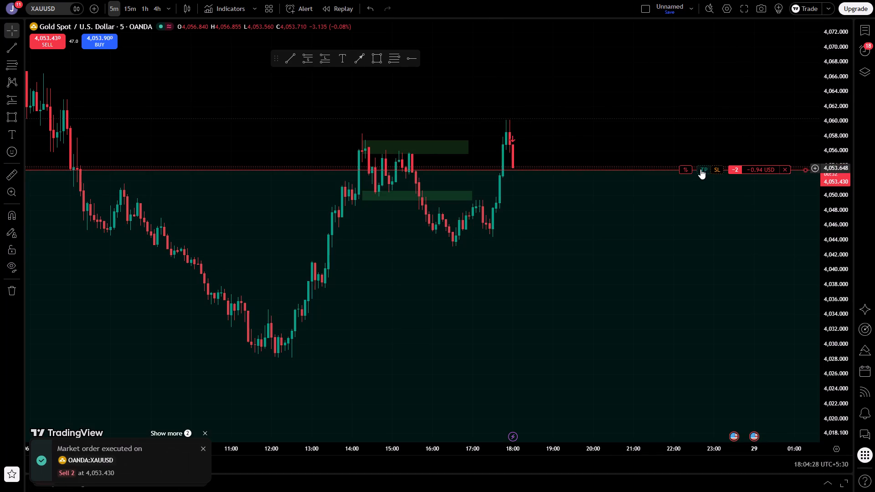
Add a take profit to the short position at about 4,043.1, near the recent swing low, and confirm it.
{"action": "left_click_drag", "start_coordinate": [704, 169], "coordinate": [706, 199]}
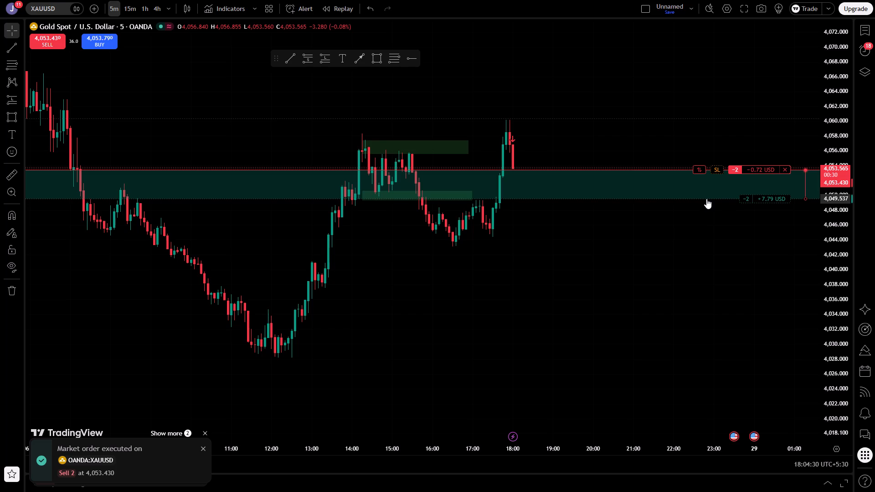
{"action": "left_click_drag", "start_coordinate": [706, 199], "coordinate": [698, 243]}
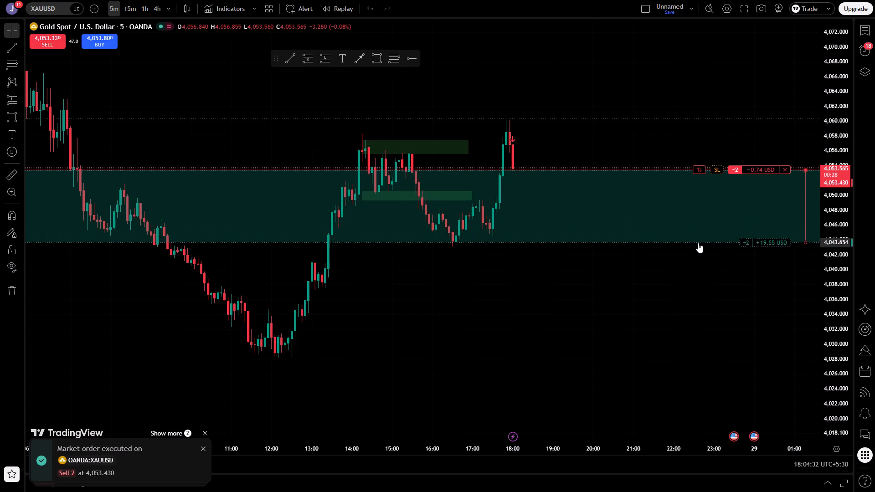
{"action": "left_click_drag", "start_coordinate": [698, 243], "coordinate": [698, 246]}
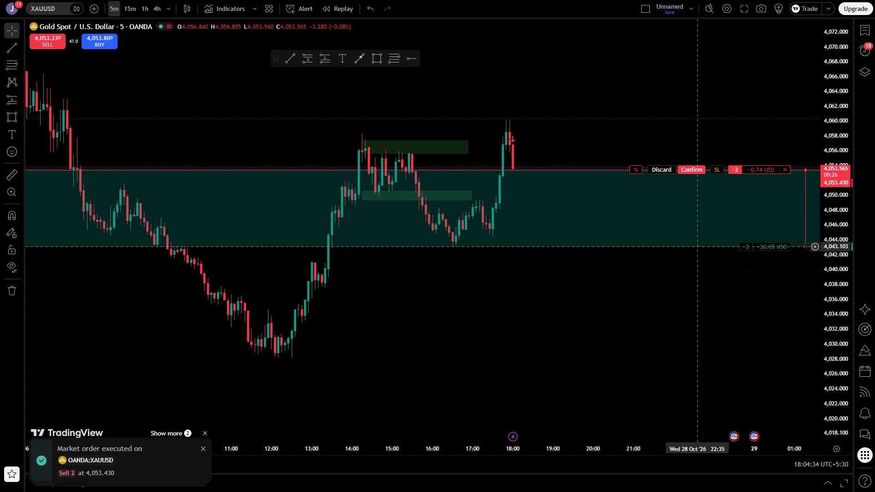
{"action": "left_click", "coordinate": [693, 169]}
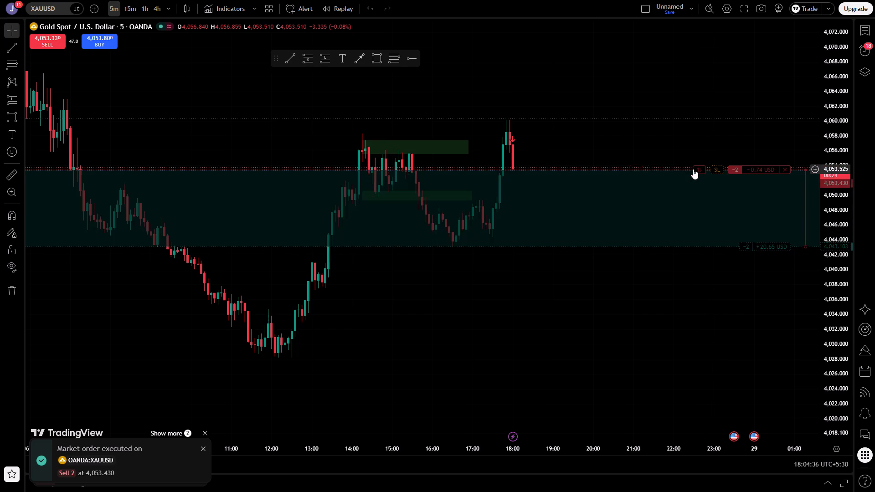
Add a stop loss to the short position at about 4,058.5, just above the upper rectangle zone, and confirm it.
{"action": "left_click_drag", "start_coordinate": [719, 173], "coordinate": [713, 145]}
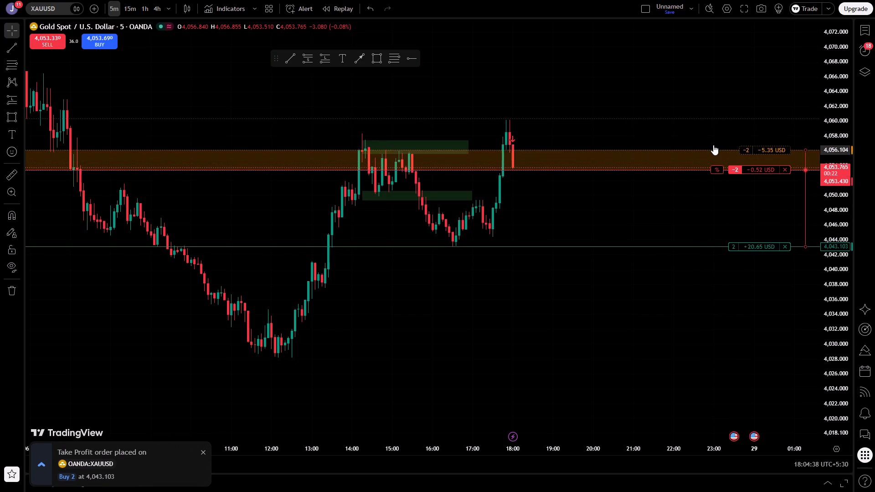
{"action": "left_click_drag", "start_coordinate": [713, 145], "coordinate": [711, 132]}
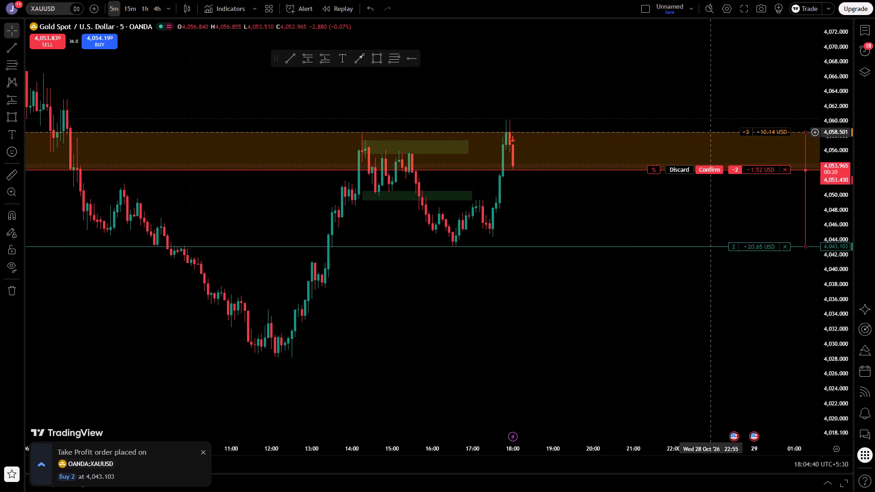
{"action": "left_click", "coordinate": [711, 169]}
Show the partial close option in the XAUUSD short position's close dialog, and dismiss the dialog without closing the position.
{"action": "left_click_drag", "start_coordinate": [711, 169], "coordinate": [722, 174]}
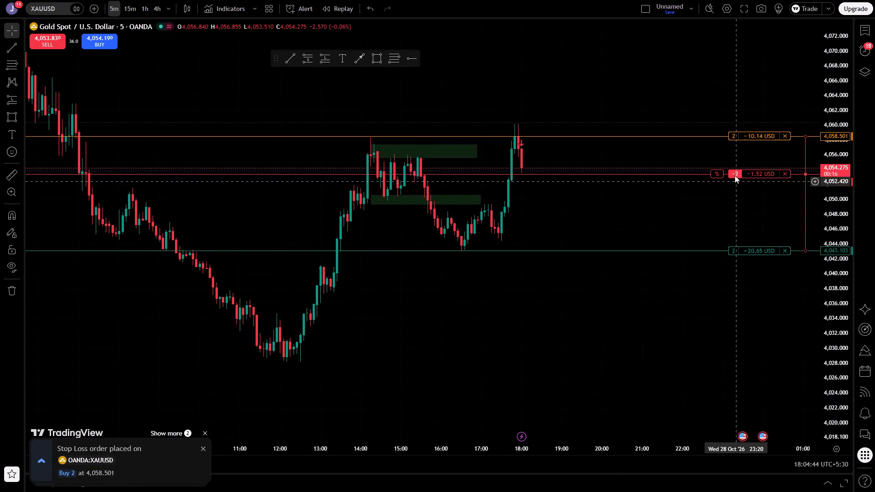
{"action": "double_click", "coordinate": [731, 174]}
{"action": "double_click", "coordinate": [731, 174]}
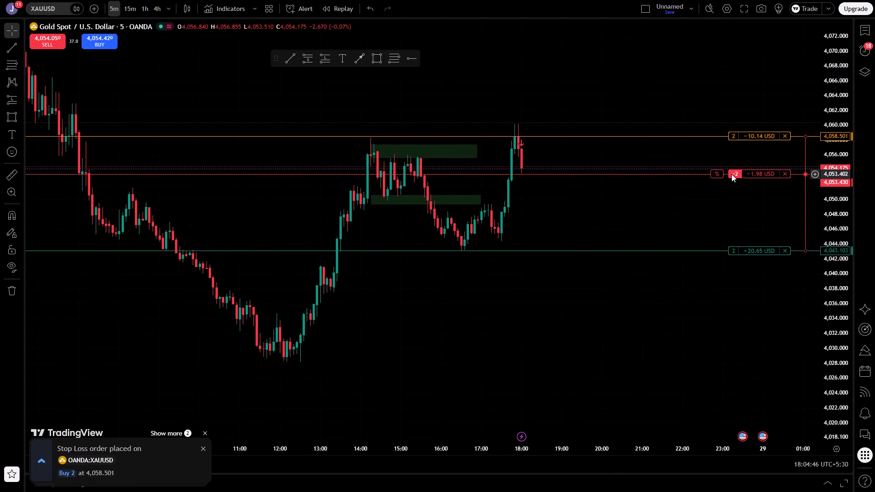
{"action": "left_click_drag", "start_coordinate": [749, 171], "coordinate": [750, 195]}
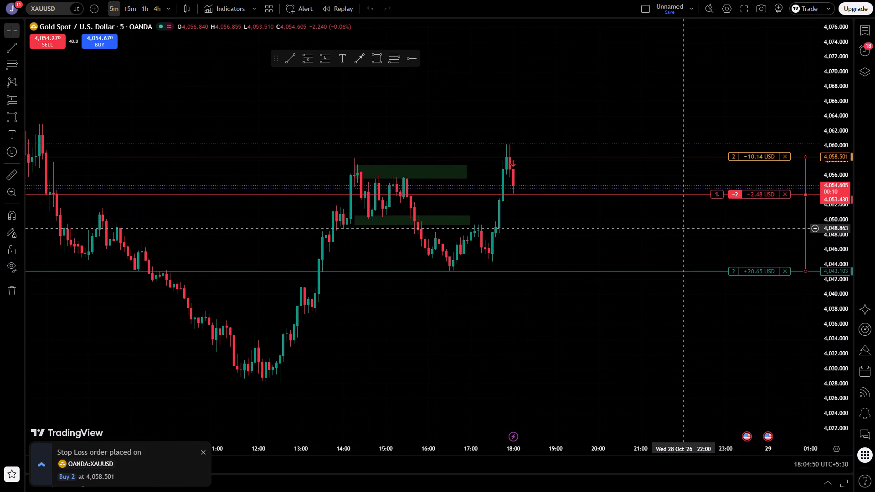
{"action": "left_click", "coordinate": [787, 195]}
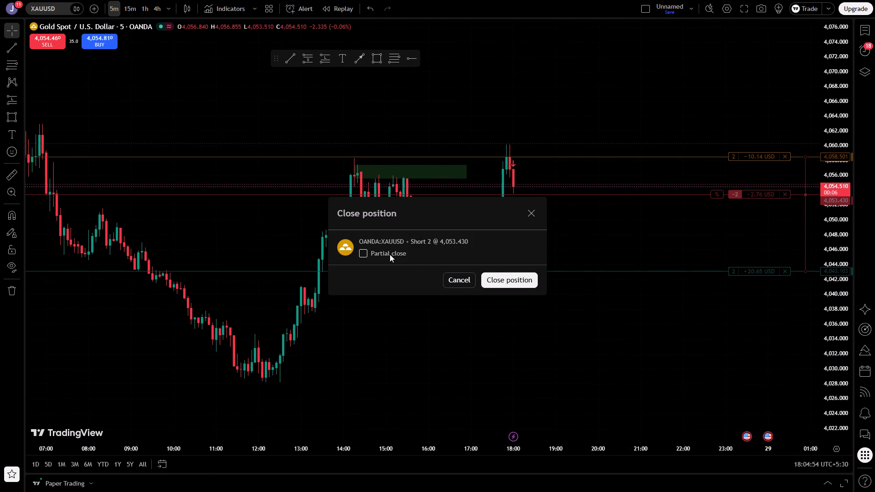
{"action": "left_click", "coordinate": [361, 253]}
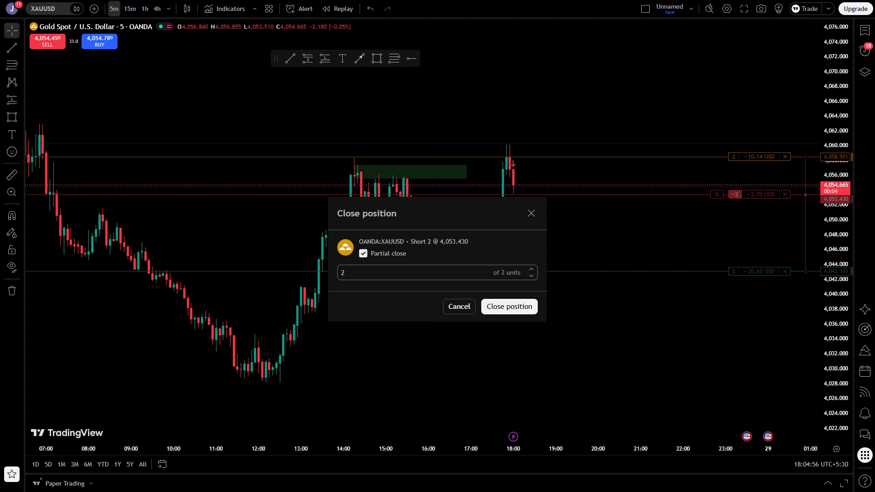
{"action": "left_click_drag", "start_coordinate": [501, 210], "coordinate": [273, 120]}
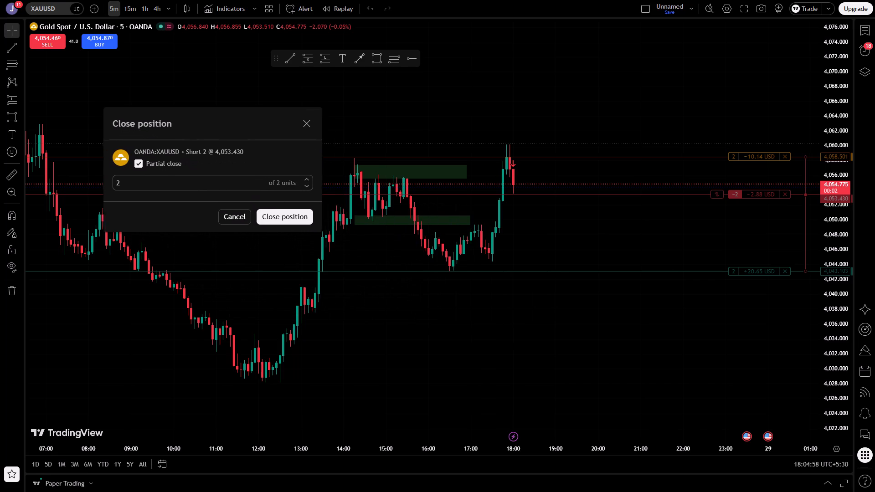
{"action": "left_click_drag", "start_coordinate": [273, 120], "coordinate": [269, 120]}
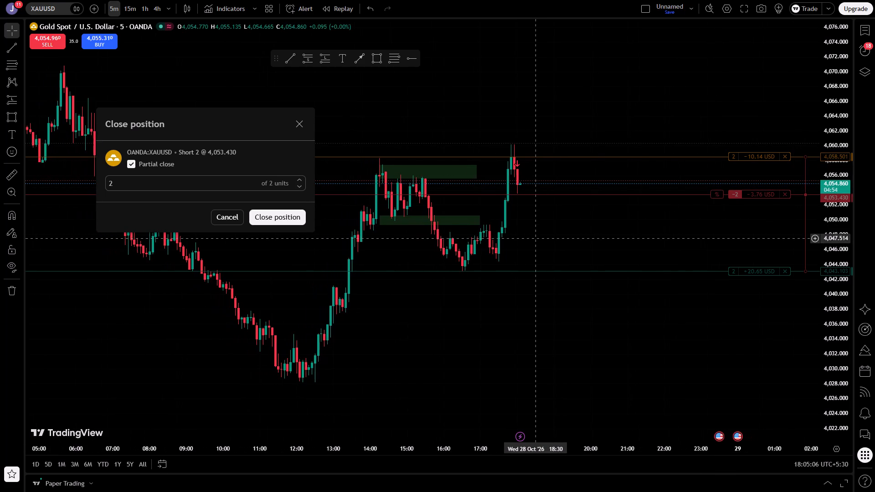
{"action": "left_click", "coordinate": [302, 128]}
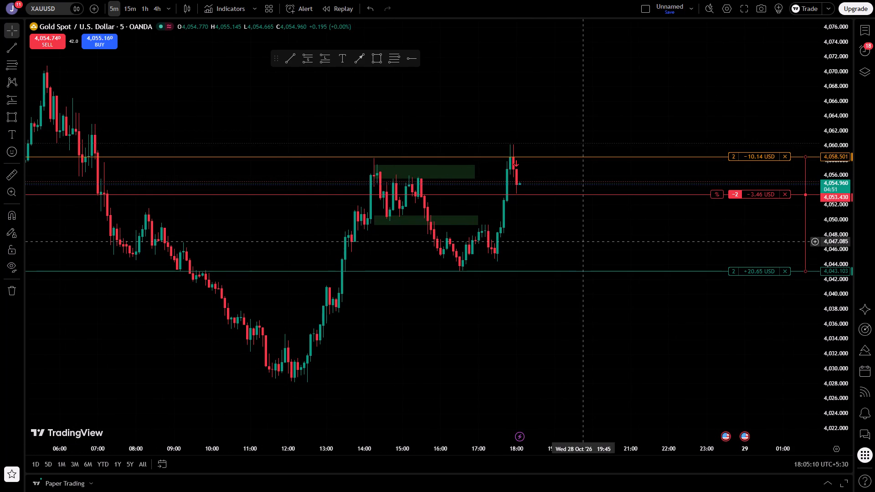
Leave full-screen view and close the FX Replay sessions page, keeping the XAUUSD chart open.
{"action": "key", "text": "F11"}
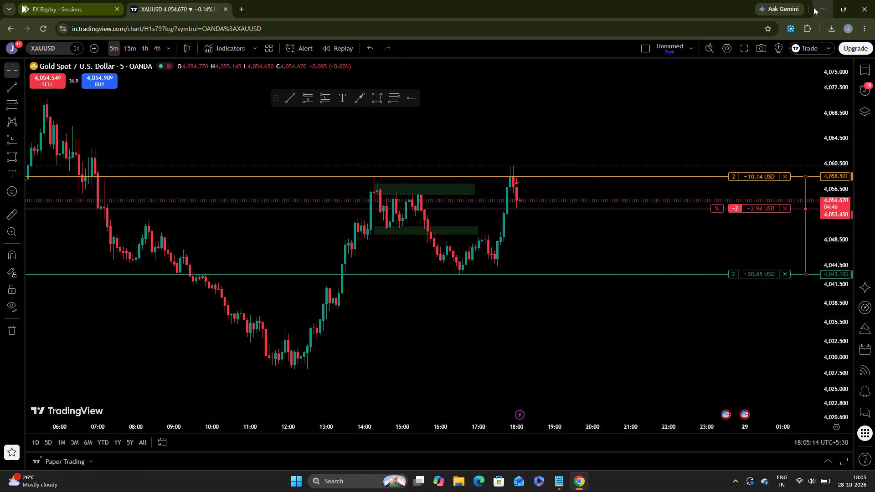
{"action": "left_click", "coordinate": [116, 7]}
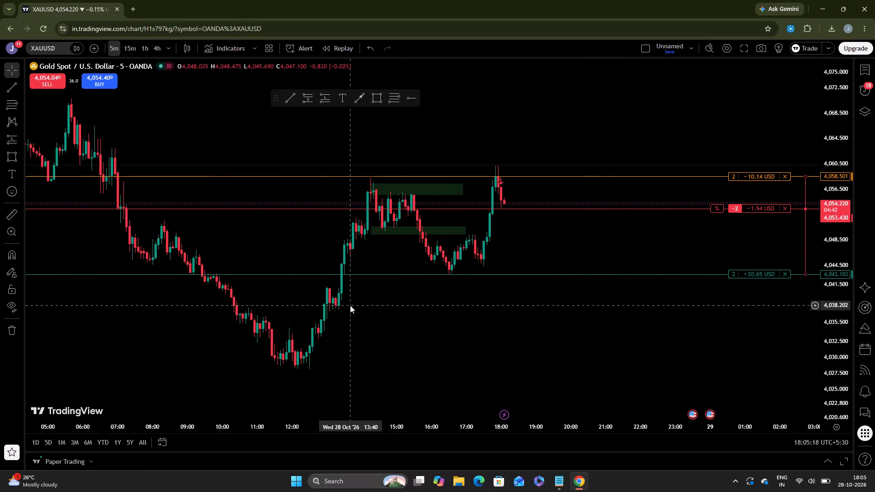
Adjust the short position's take profit to about 4,043.4 and confirm the change.
{"action": "left_click_drag", "start_coordinate": [452, 338], "coordinate": [464, 296]}
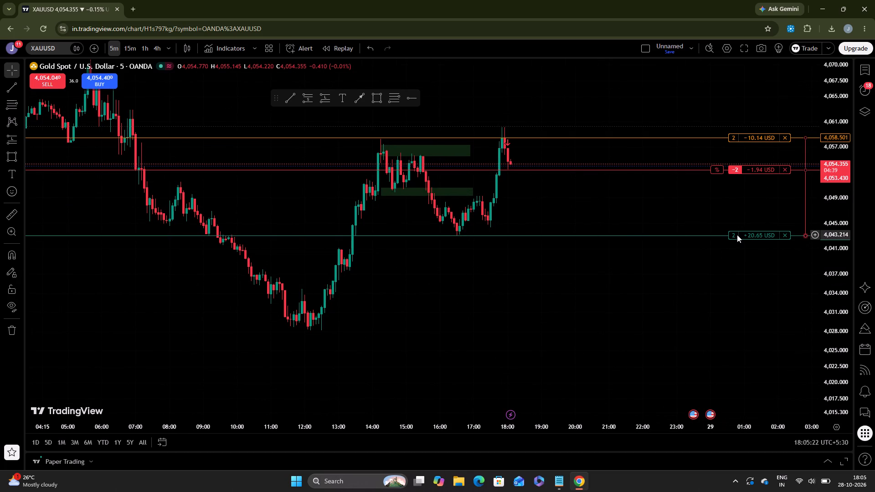
{"action": "left_click", "coordinate": [737, 235]}
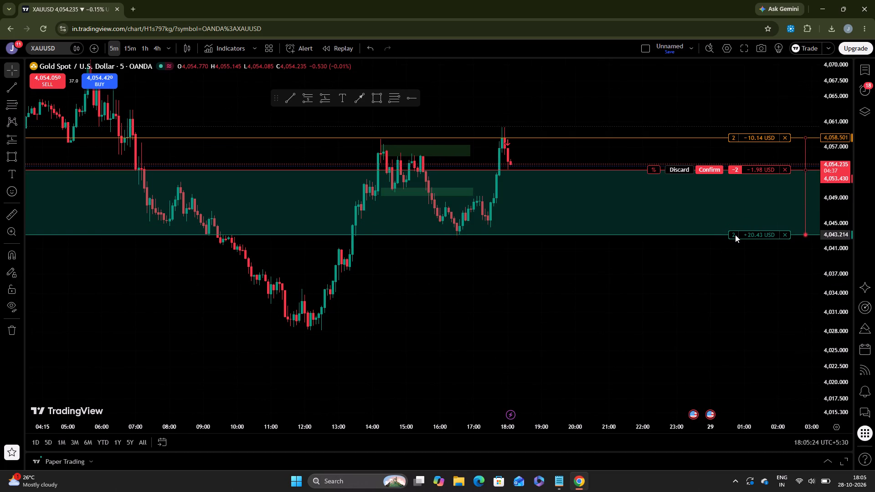
{"action": "left_click", "coordinate": [705, 168]}
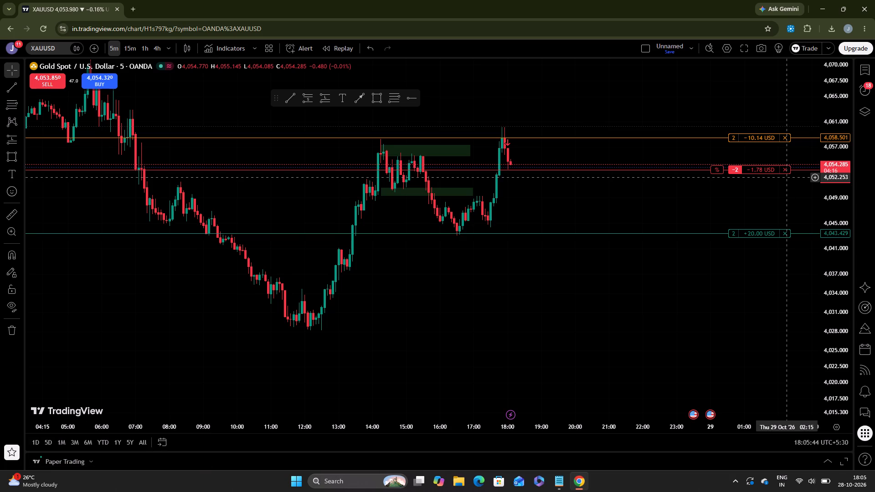
Search Google in a new browser tab for "what is jorgon" and read the definition.
{"action": "left_click", "coordinate": [131, 1]}
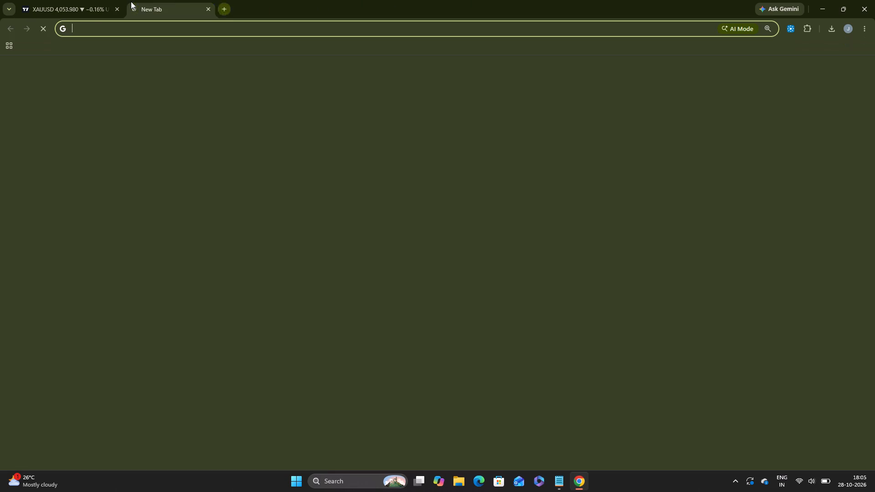
{"action": "left_click", "coordinate": [308, 195]}
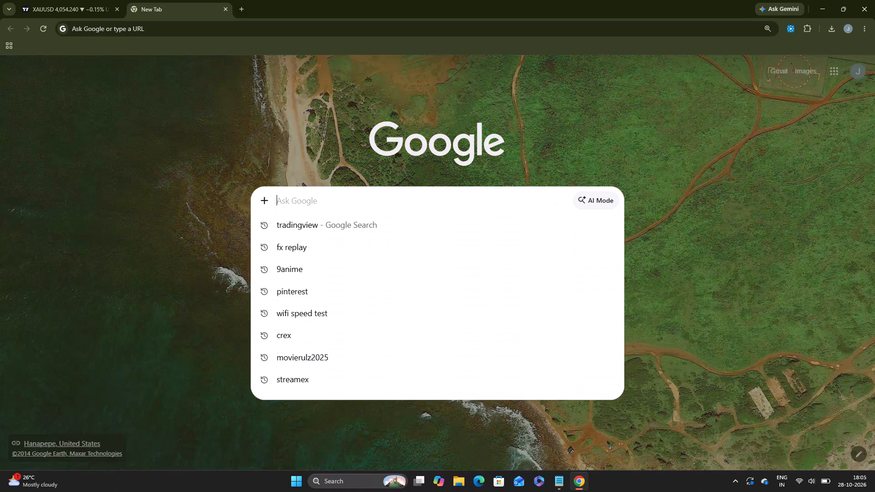
{"action": "type", "text": "wha"}
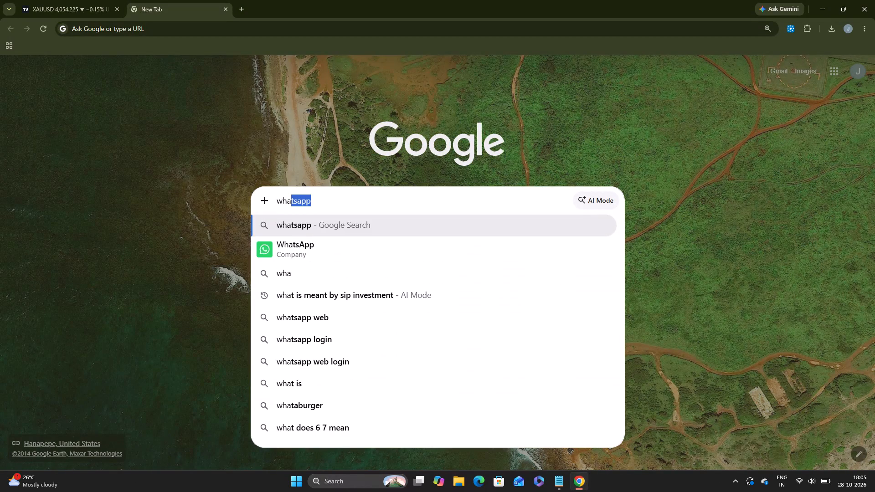
{"action": "type", "text": "t is jorgon"}
{"action": "key", "text": "Return"}
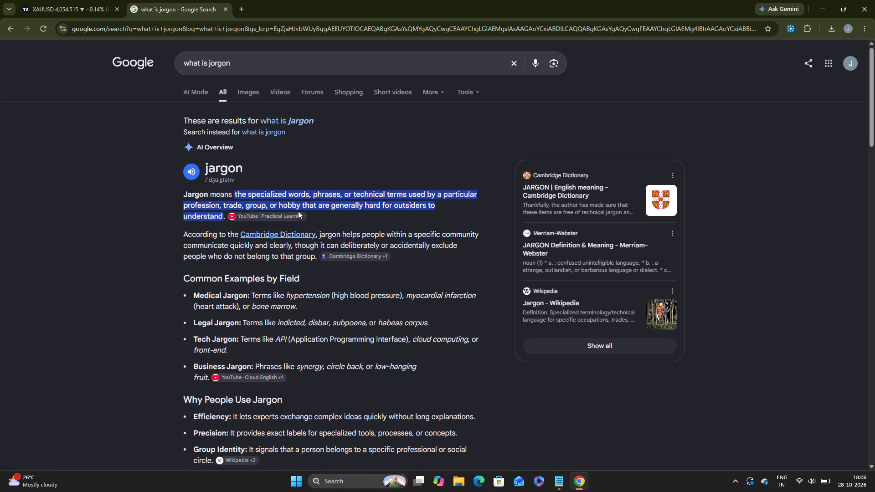
{"action": "left_click", "coordinate": [341, 220]}
Refine the Google search to "what is technical jorgon".
{"action": "left_click", "coordinate": [243, 63]}
{"action": "key", "text": "Left"}
{"action": "key", "text": "Left"}
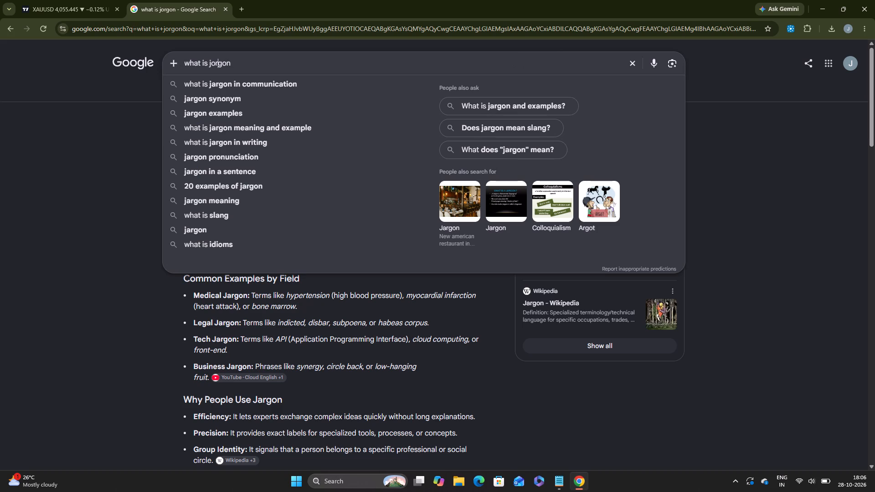
{"action": "key", "text": "Left"}
{"action": "key", "text": "Left"}
{"action": "key", "text": "Left"}
{"action": "key", "text": "Left"}
{"action": "key", "text": "space"}
{"action": "key", "text": "BackSpace"}
{"action": "type", "text": "techno"}
{"action": "key", "text": "BackSpace"}
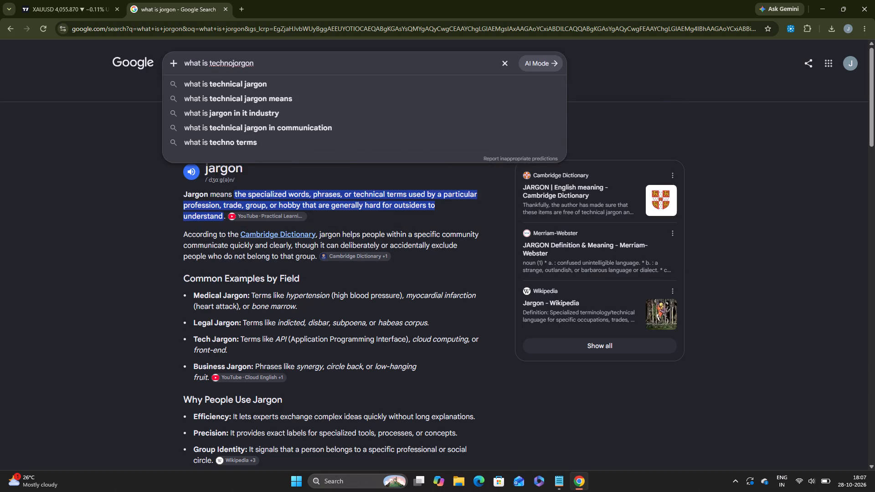
{"action": "type", "text": "ical"}
{"action": "key", "text": "space"}
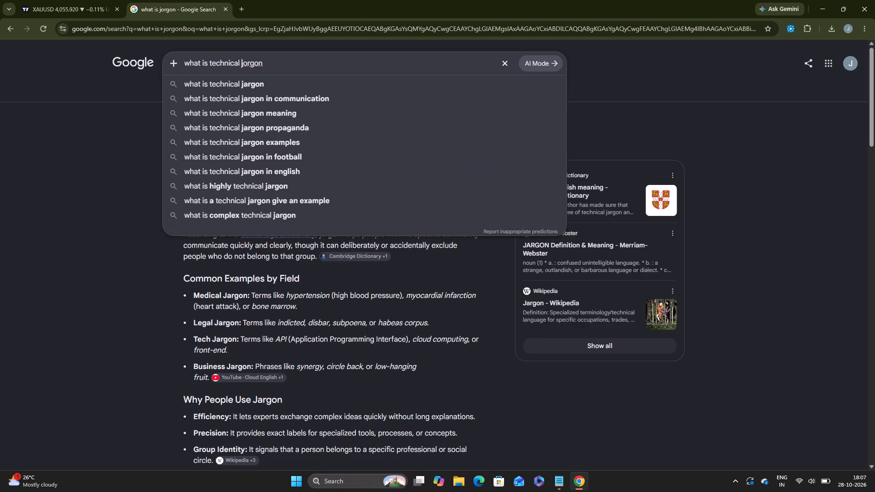
{"action": "key", "text": "Return"}
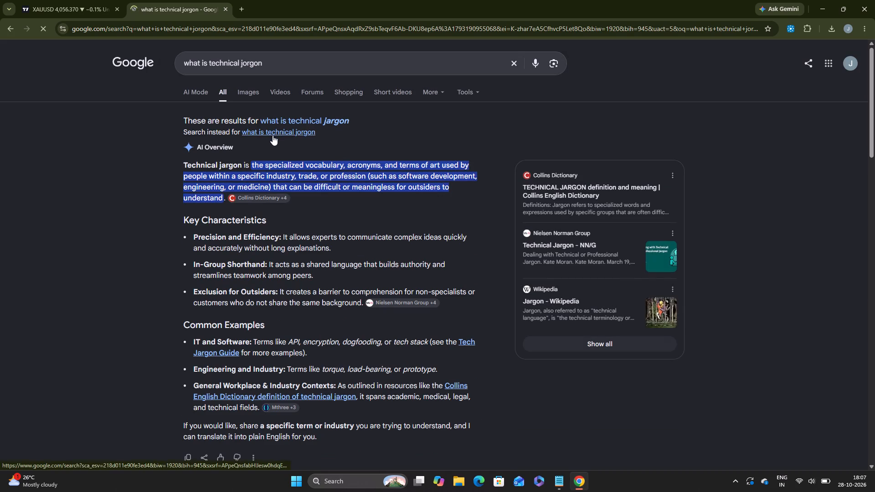
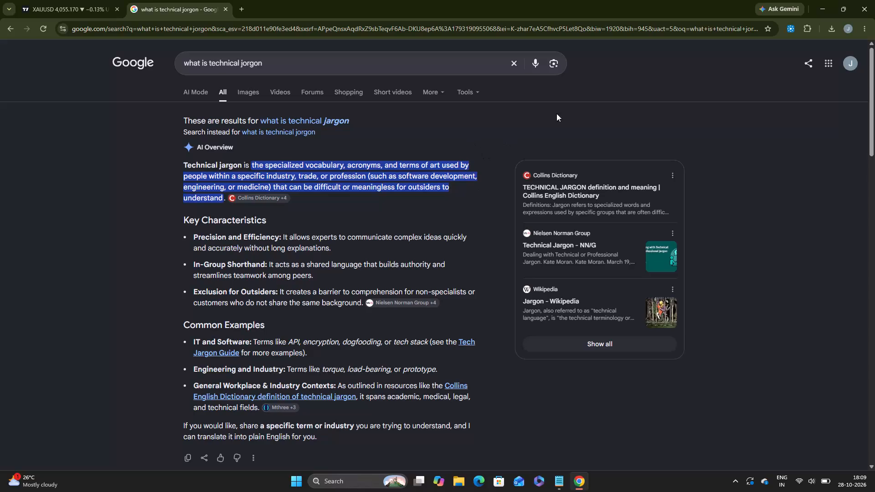
Close the Google results tab and the browser window holding the XAUUSD chart.
{"action": "left_click", "coordinate": [228, 15]}
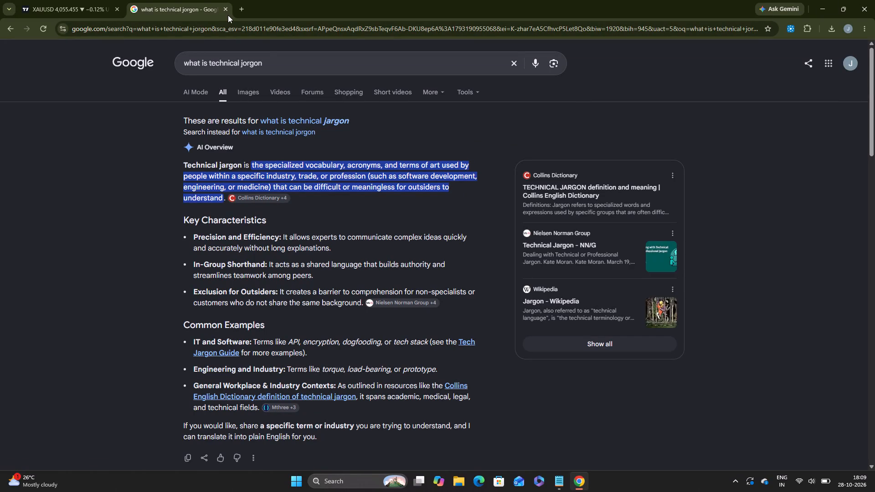
{"action": "left_click", "coordinate": [226, 10]}
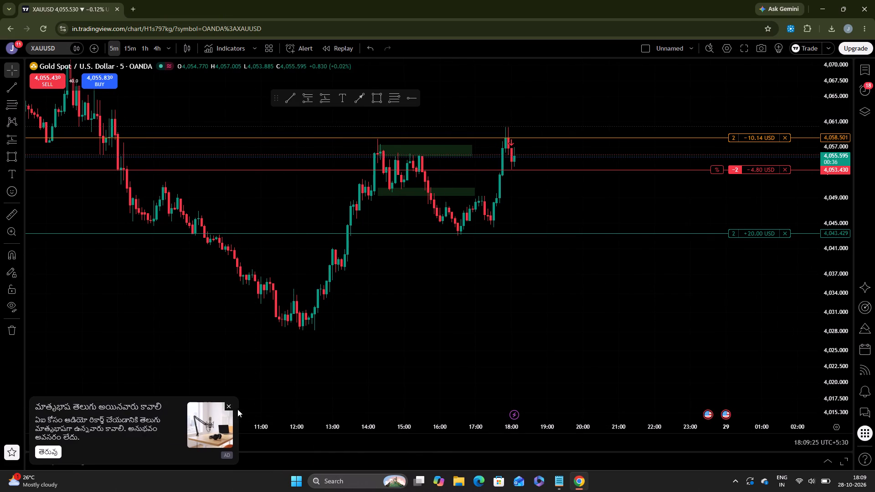
{"action": "left_click", "coordinate": [226, 405]}
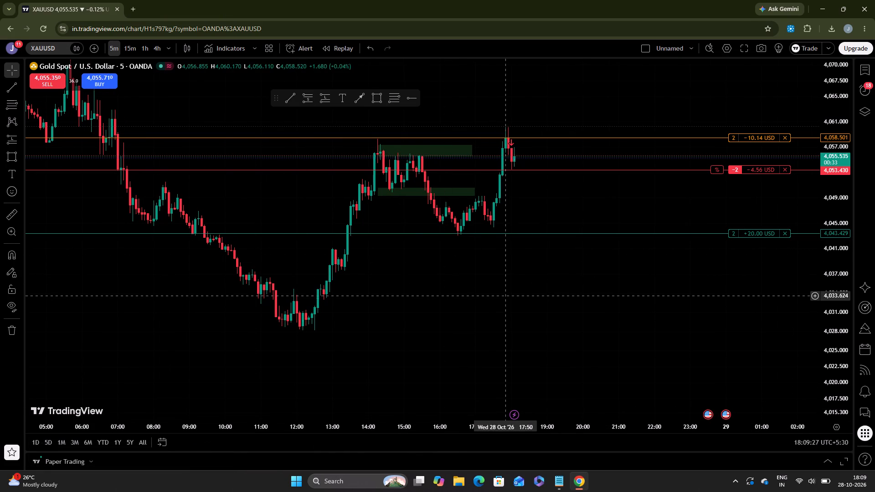
{"action": "left_click_drag", "start_coordinate": [504, 296], "coordinate": [554, 345]}
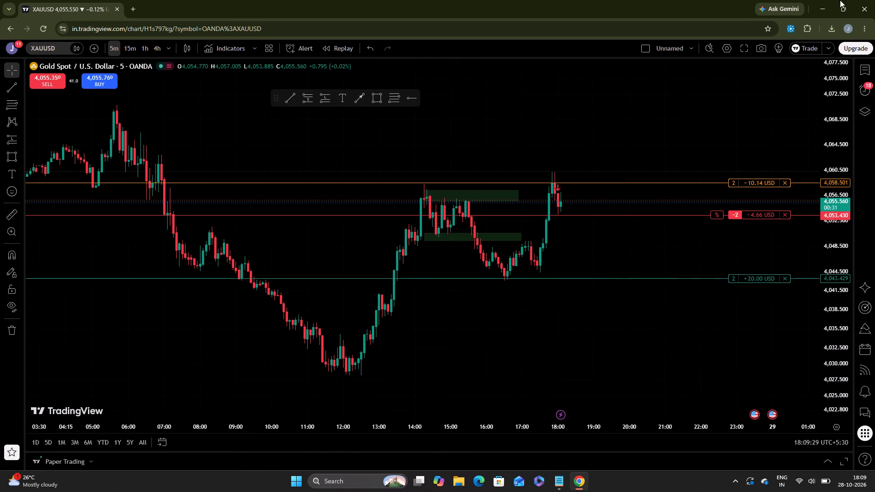
{"action": "left_click", "coordinate": [855, 8]}
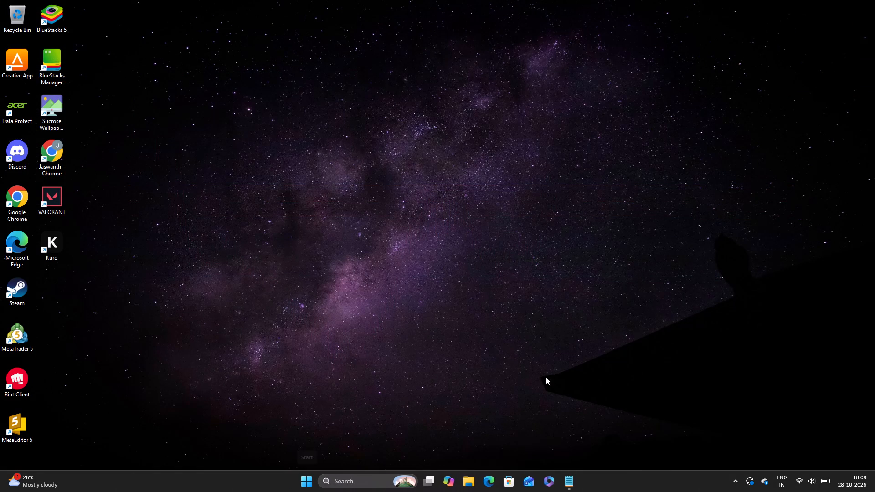
Switch to Notepad to look over the STRATEGY.md trading notes, and minimize the window.
{"action": "left_click", "coordinate": [565, 478]}
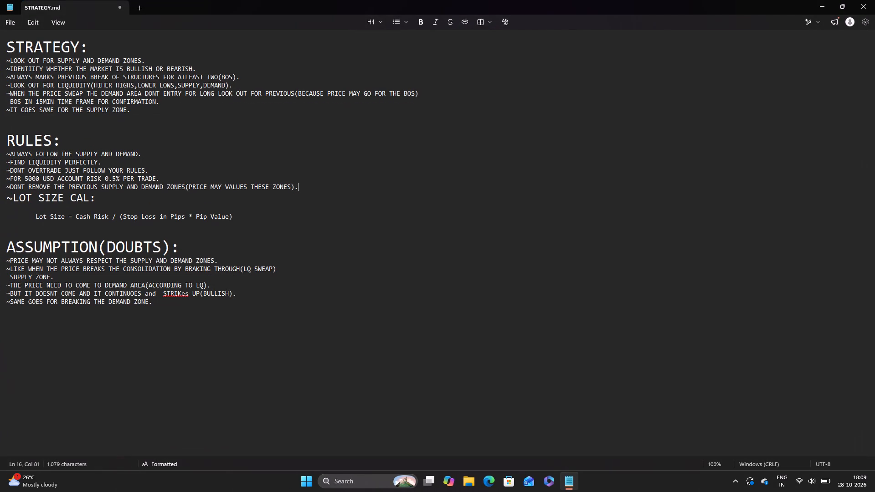
{"action": "left_click", "coordinate": [456, 372]}
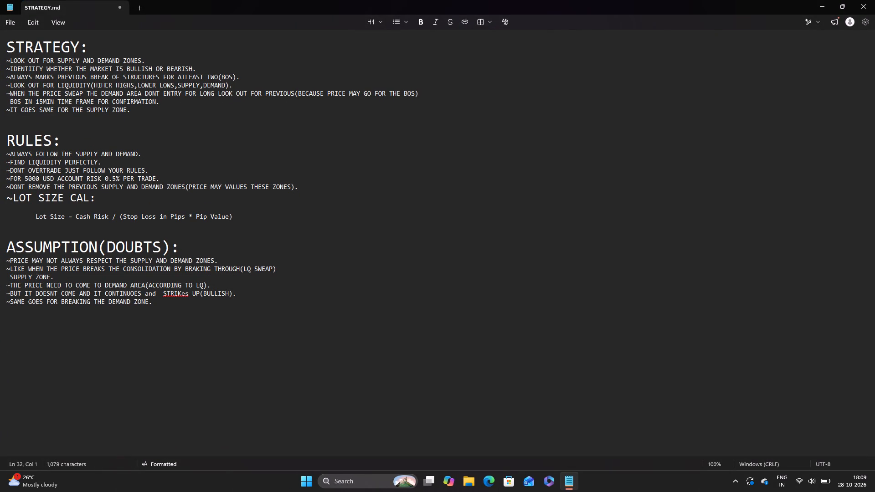
{"action": "left_click", "coordinate": [32, 20]}
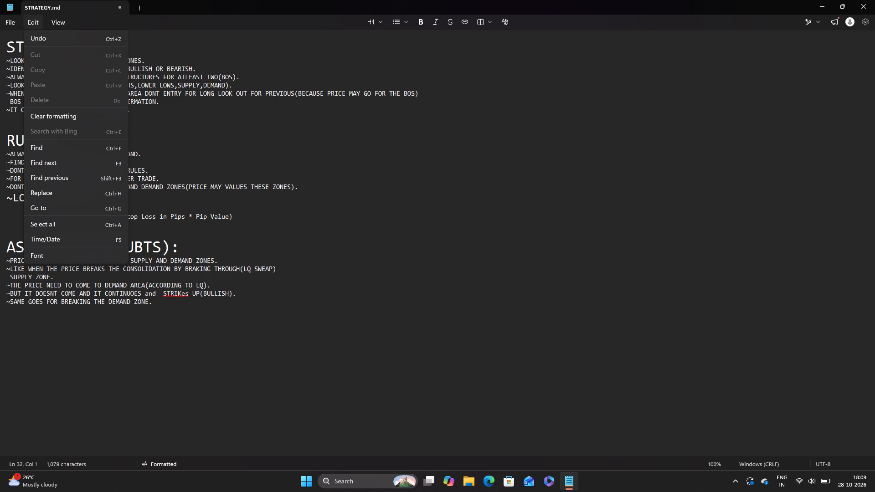
{"action": "left_click", "coordinate": [812, 5]}
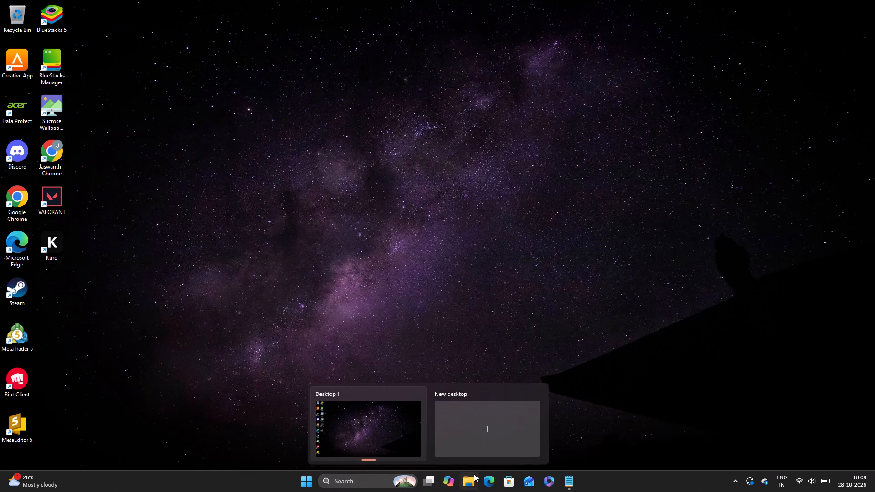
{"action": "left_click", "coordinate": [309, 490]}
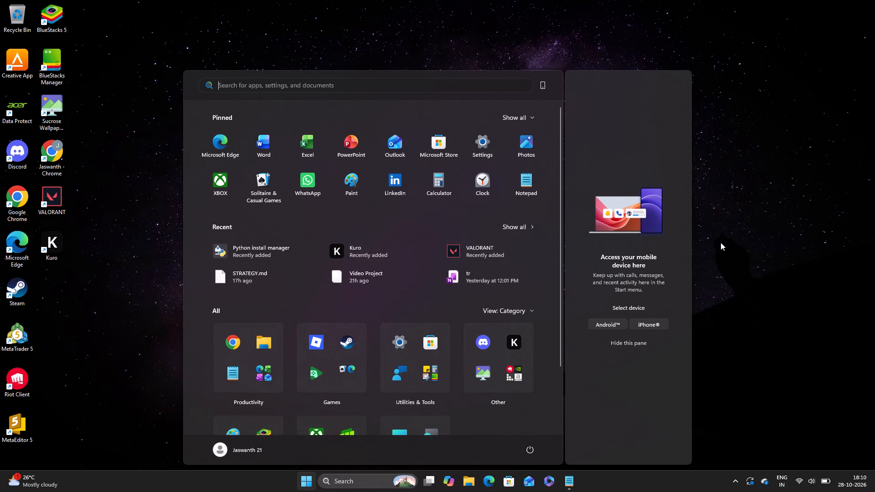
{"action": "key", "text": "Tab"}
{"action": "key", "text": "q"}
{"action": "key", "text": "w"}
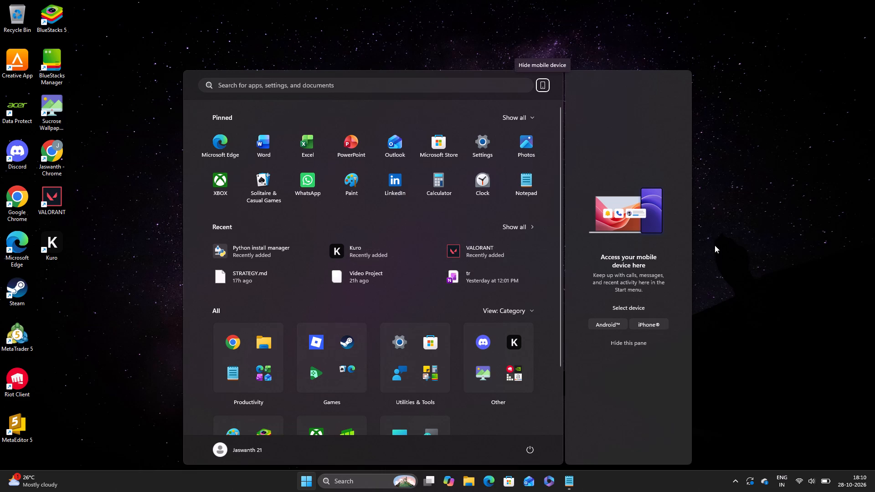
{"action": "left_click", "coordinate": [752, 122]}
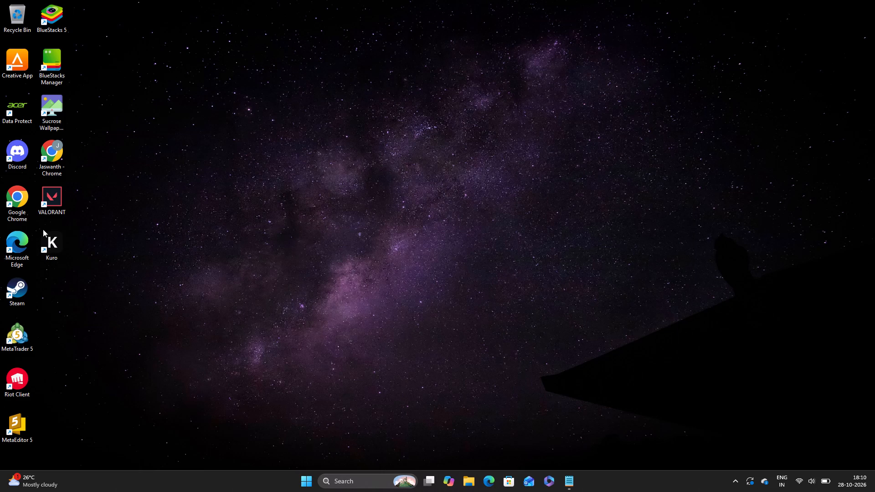
Launch the Kuro application from the desktop.
{"action": "double_click", "coordinate": [51, 245]}
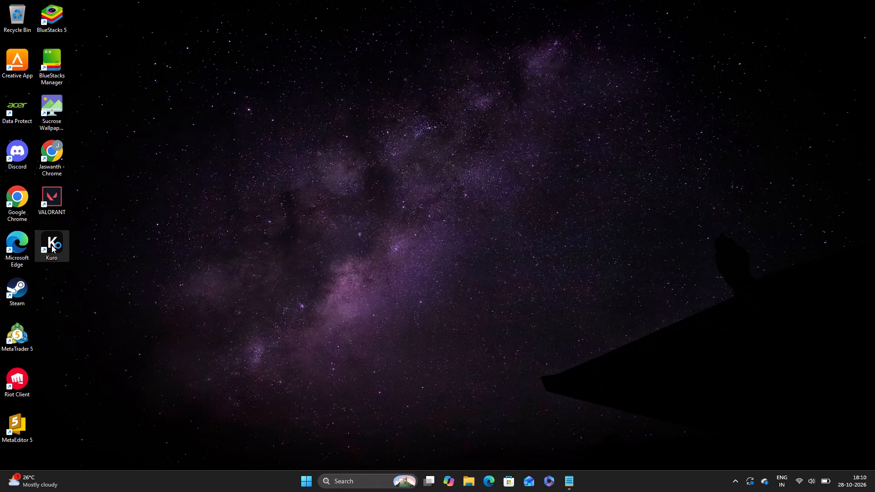